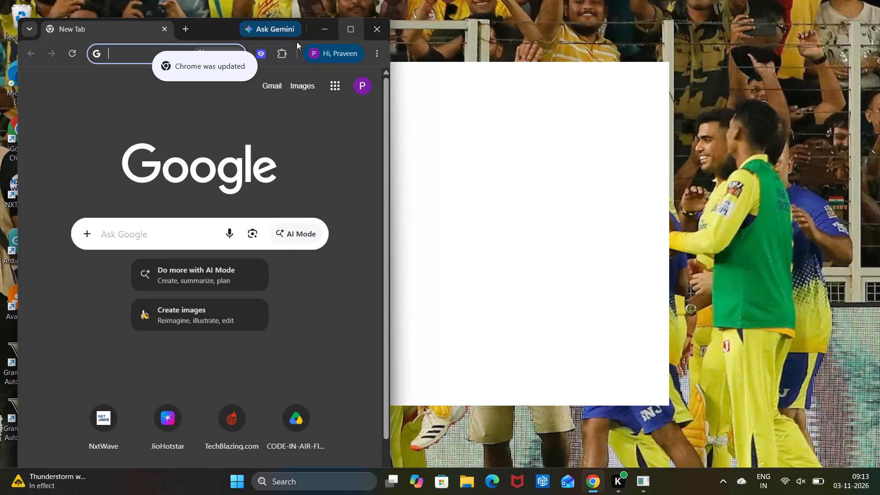
# Search Google for smartdraw. com and open the SmartDraw website from the results.
pyautogui.click(476, 7)
pyautogui.click(165, 232)
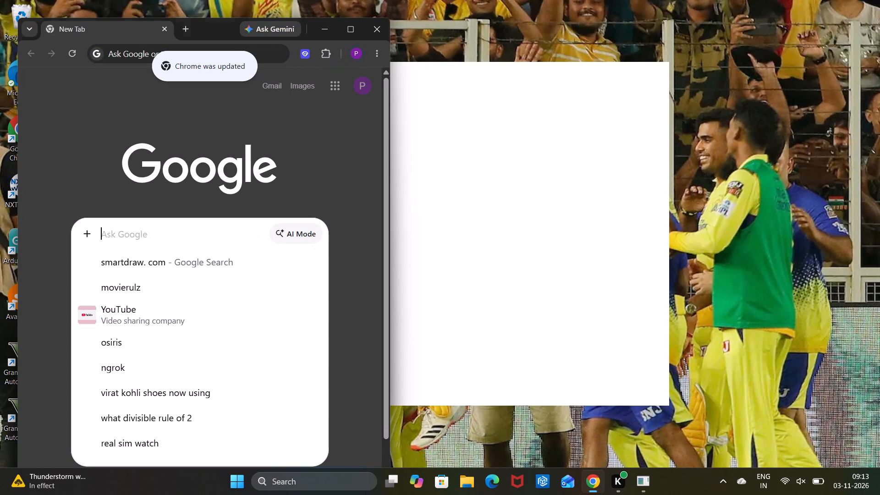
pyautogui.click(145, 253)
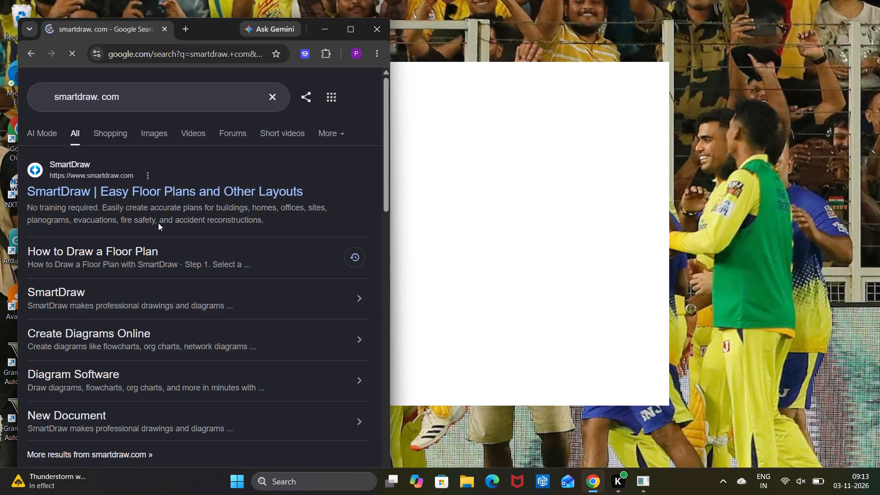
pyautogui.click(183, 188)
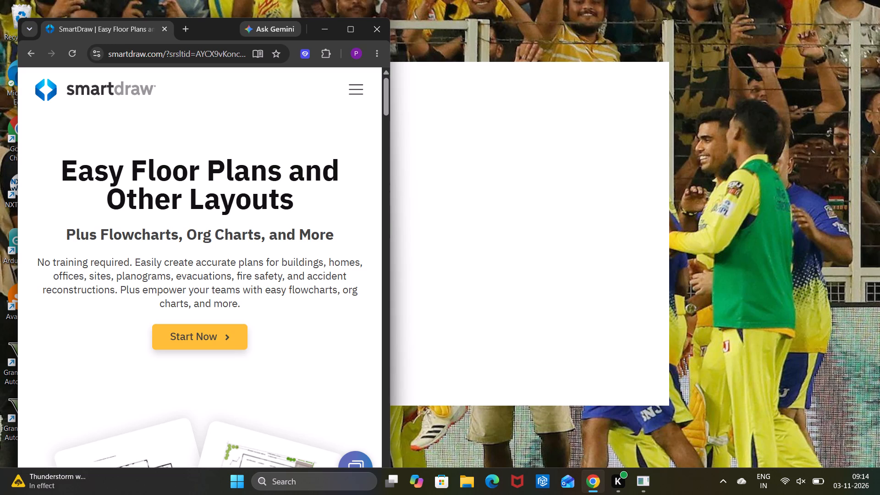
# Start the SmartDraw web app, continue past the trial welcome page, and open the existing floor plan document.
pyautogui.click(208, 333)
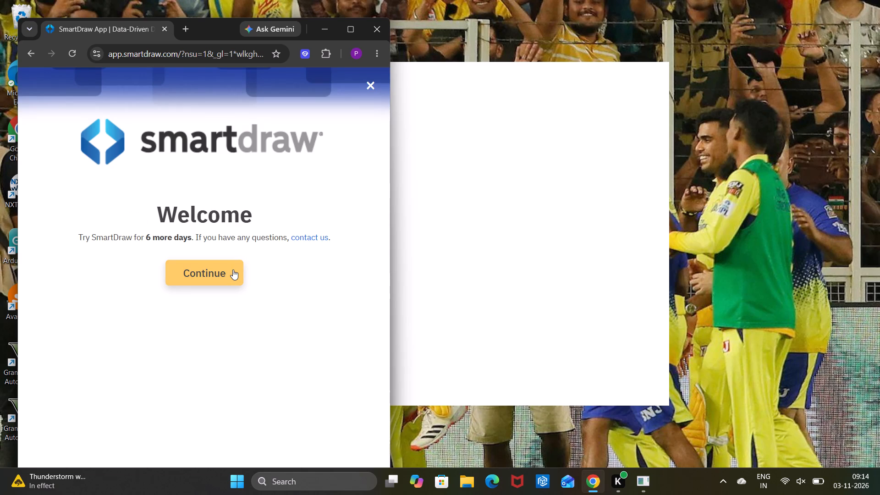
pyautogui.click(219, 267)
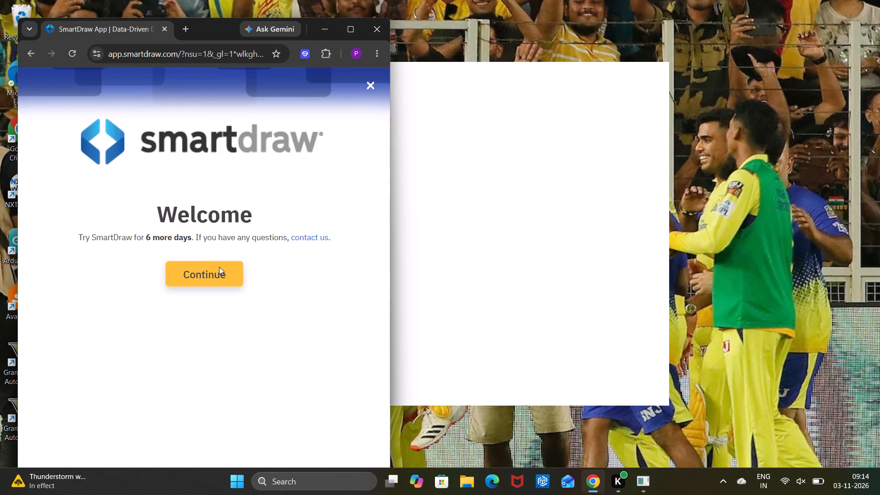
pyautogui.click(163, 239)
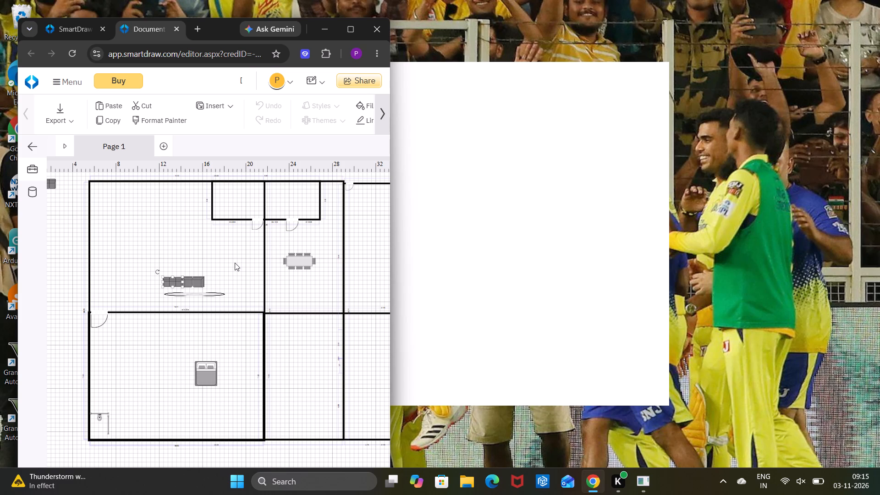
# Examine the floor plan on Page 1 across its full width, including the rooms, doors and placed furniture.
pyautogui.hscroll(-1, 296, 255)
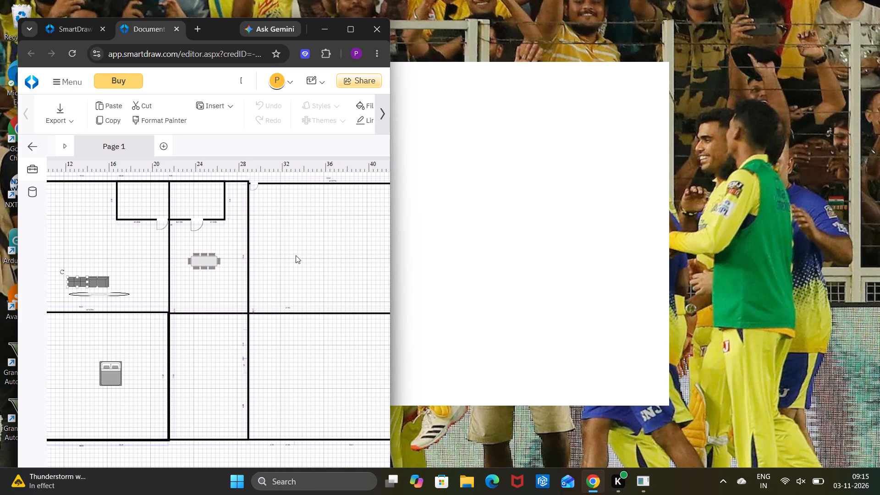
pyautogui.hscroll(-2, 296, 255)
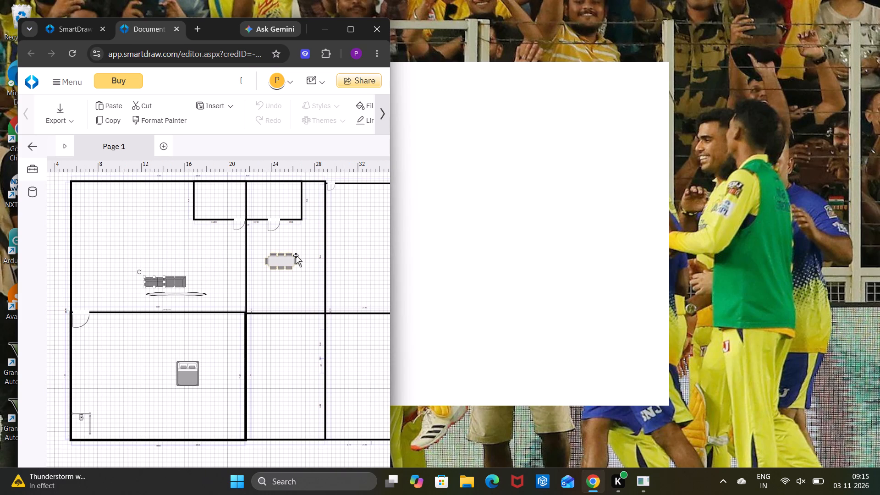
pyautogui.hscroll(-1, 296, 255)
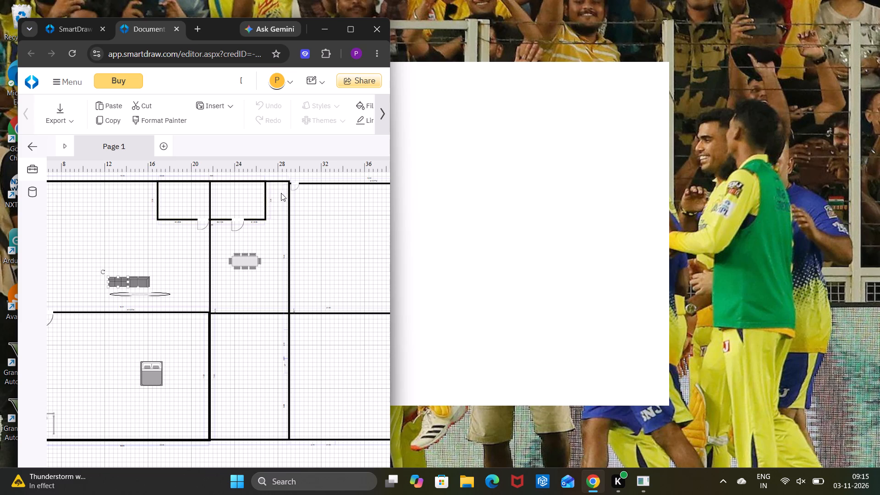
pyautogui.hscroll(-1, 289, 237)
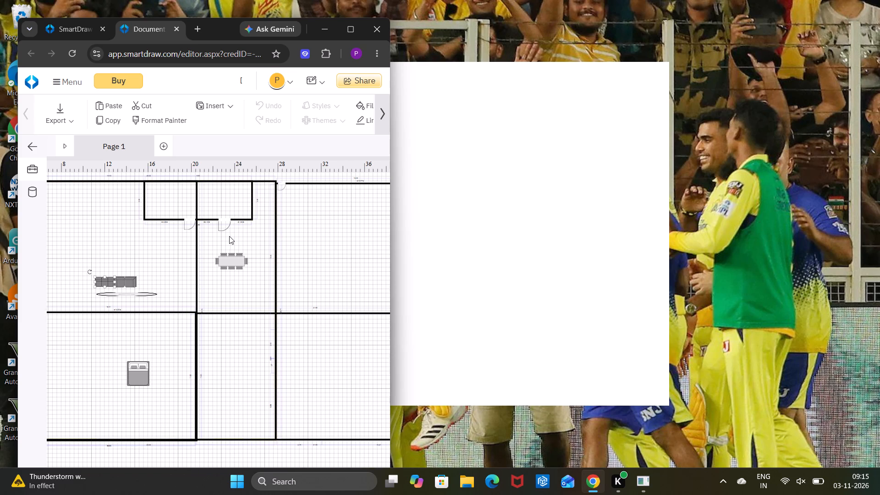
pyautogui.hscroll(-1, 229, 236)
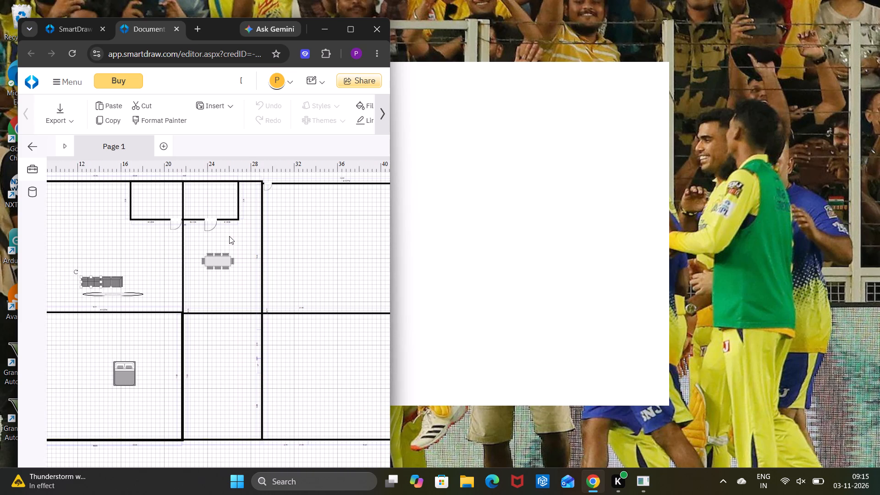
pyautogui.hscroll(-1, 229, 236)
pyautogui.hscroll(3, 229, 236)
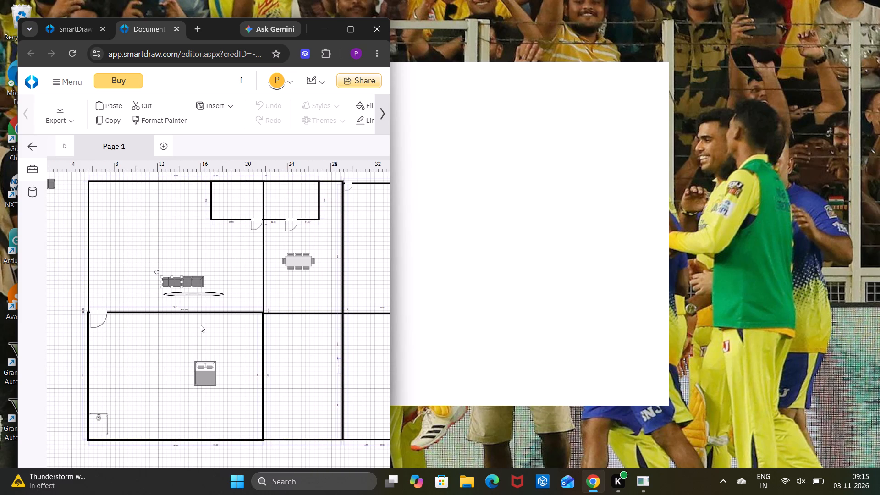
pyautogui.hscroll(-3, 180, 385)
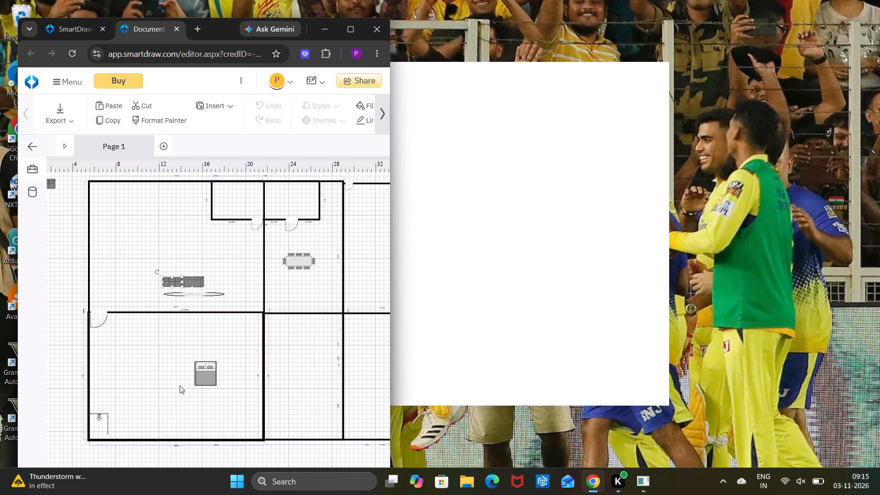
pyautogui.hscroll(-1, 180, 385)
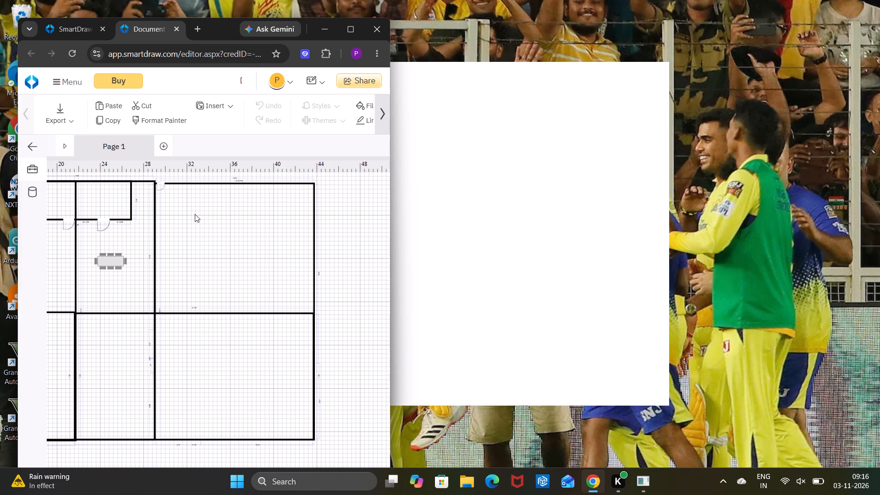
pyautogui.hscroll(1, 116, 264)
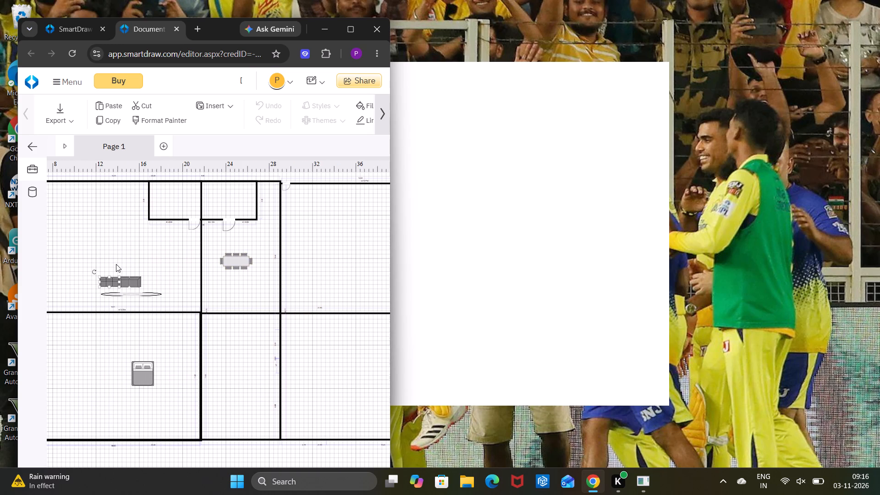
pyautogui.hscroll(5, 116, 264)
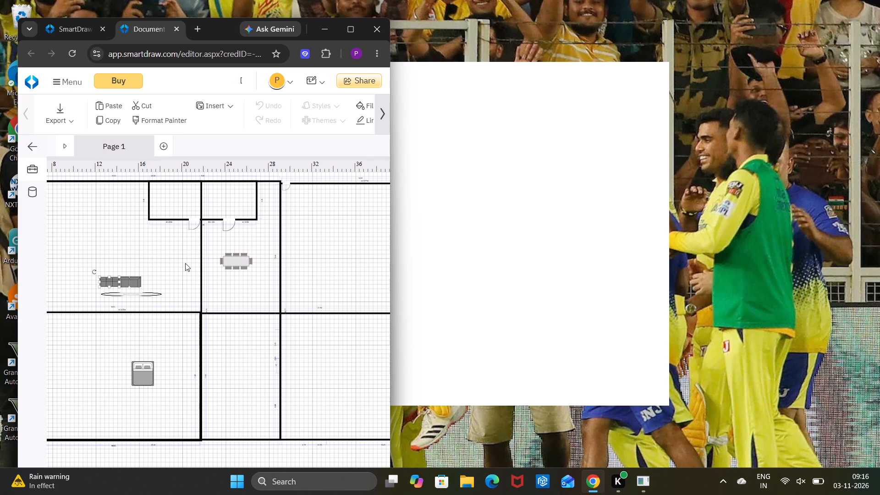
pyautogui.hscroll(4, 198, 263)
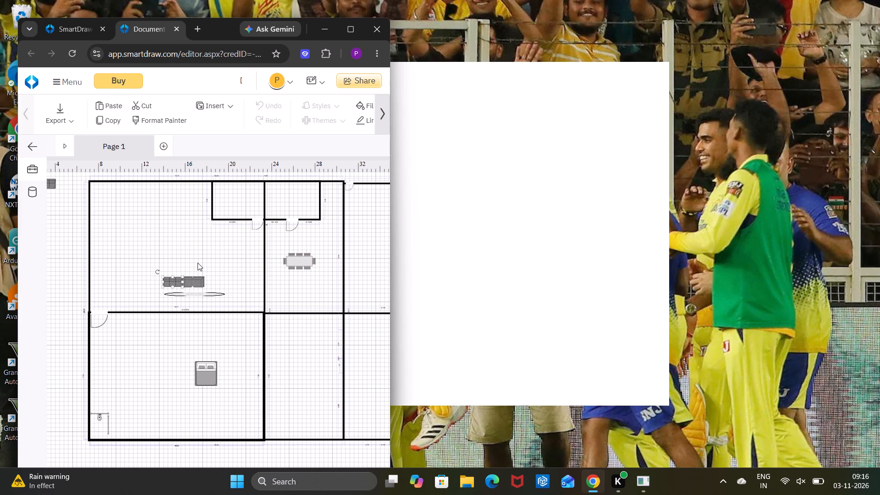
pyautogui.hscroll(-2, 198, 263)
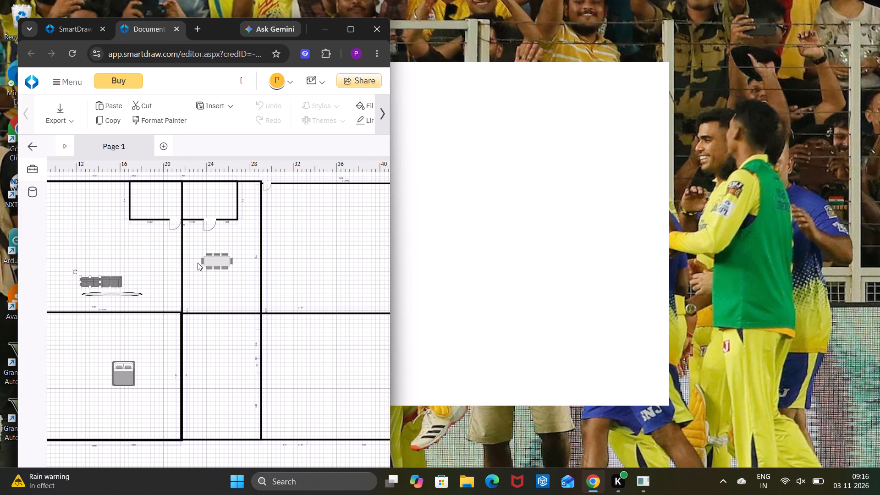
pyautogui.hscroll(-3, 198, 263)
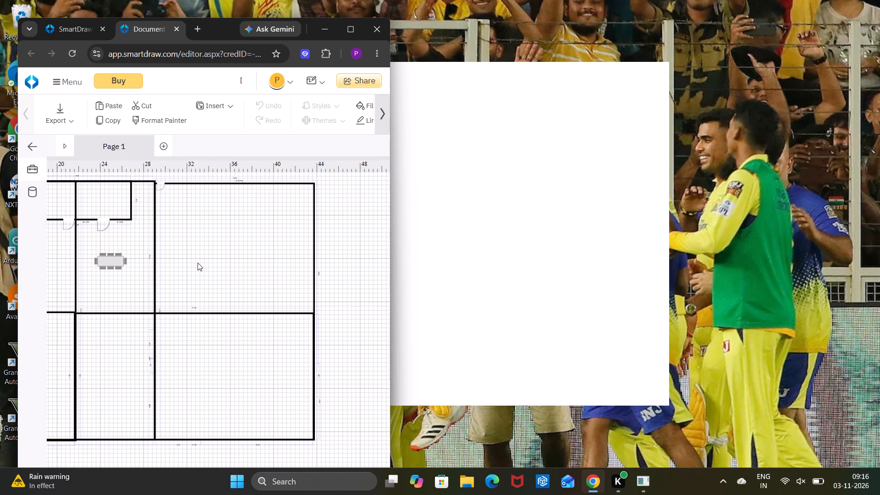
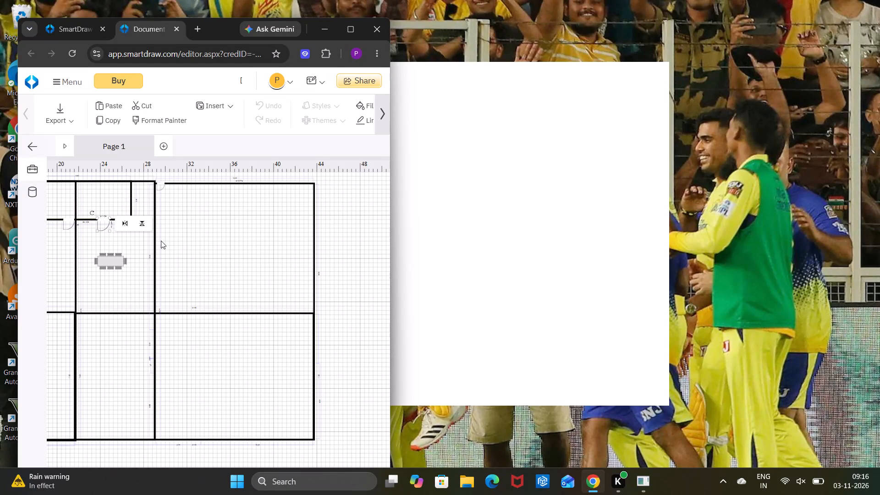
# Shift the thin oval symbol below the sofa slightly towards the outer wall so it sits centred under the sofa.
pyautogui.click(213, 250)
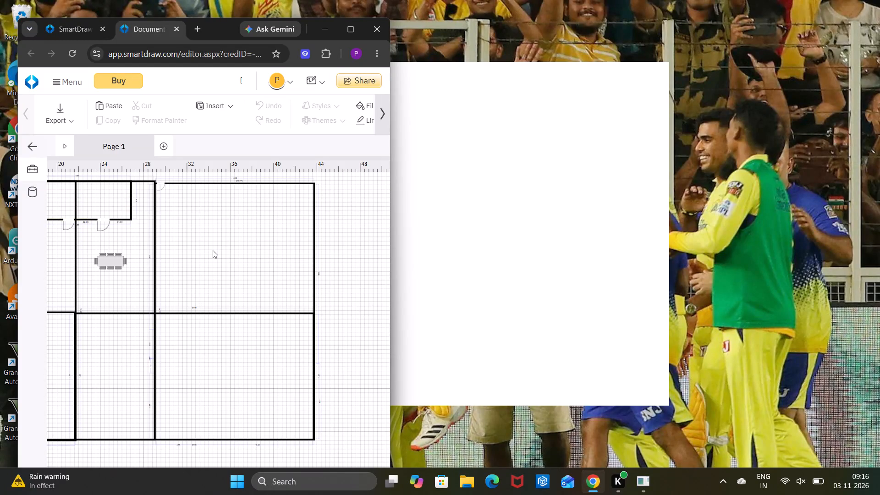
pyautogui.hscroll(4, 163, 295)
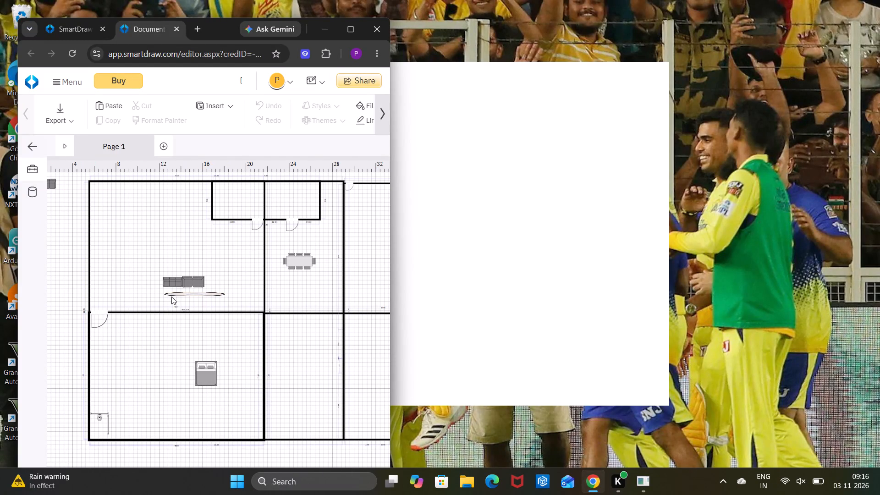
pyautogui.moveTo(170, 294); pyautogui.dragTo(164, 294, button='right')
pyautogui.click(179, 294)
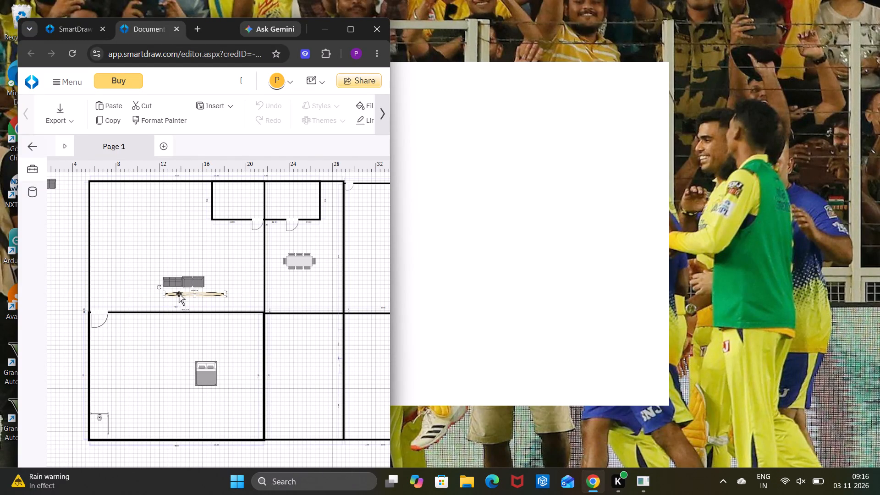
pyautogui.moveTo(179, 294); pyautogui.dragTo(171, 294)
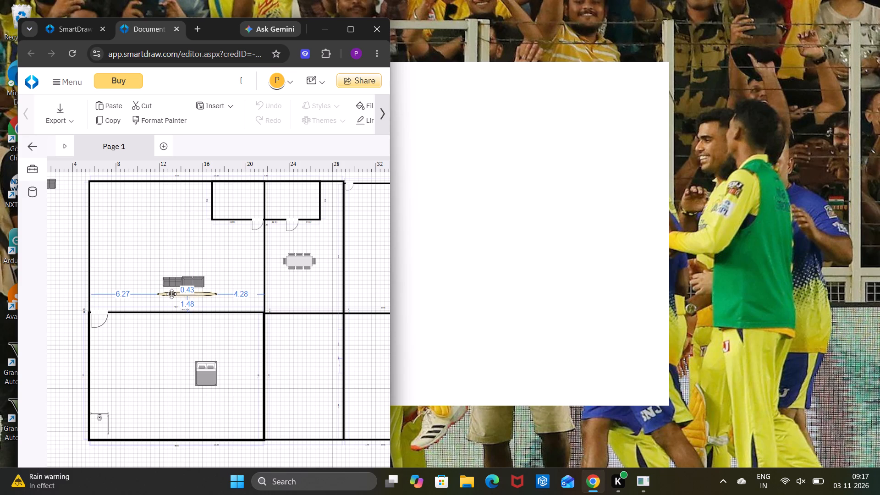
pyautogui.moveTo(171, 294); pyautogui.dragTo(168, 295)
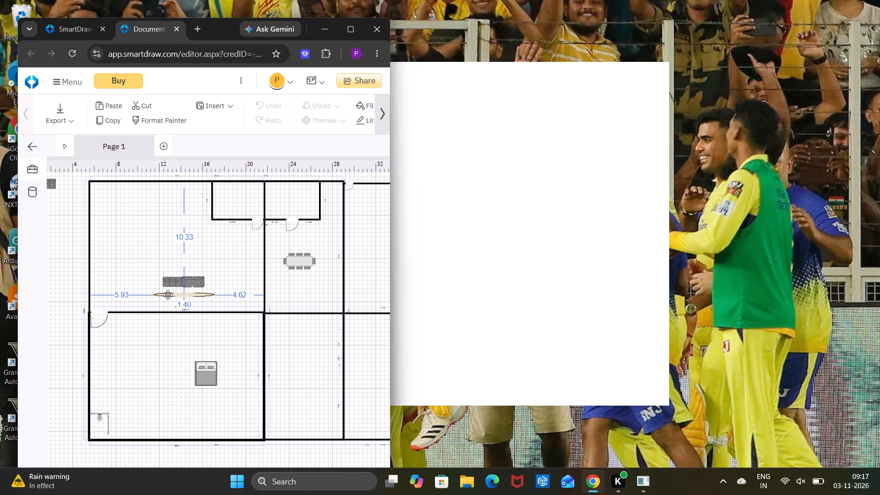
pyautogui.moveTo(168, 295); pyautogui.dragTo(170, 296)
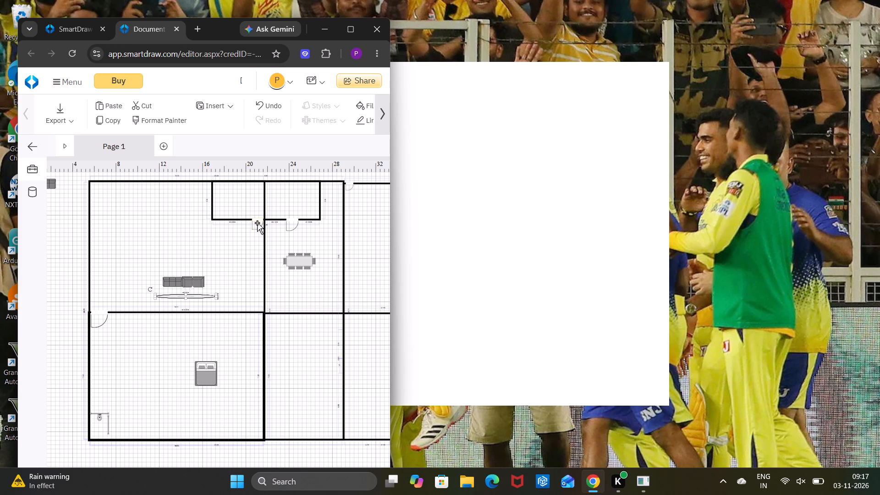
pyautogui.scroll(-2, 214, 253)
pyautogui.click(241, 347)
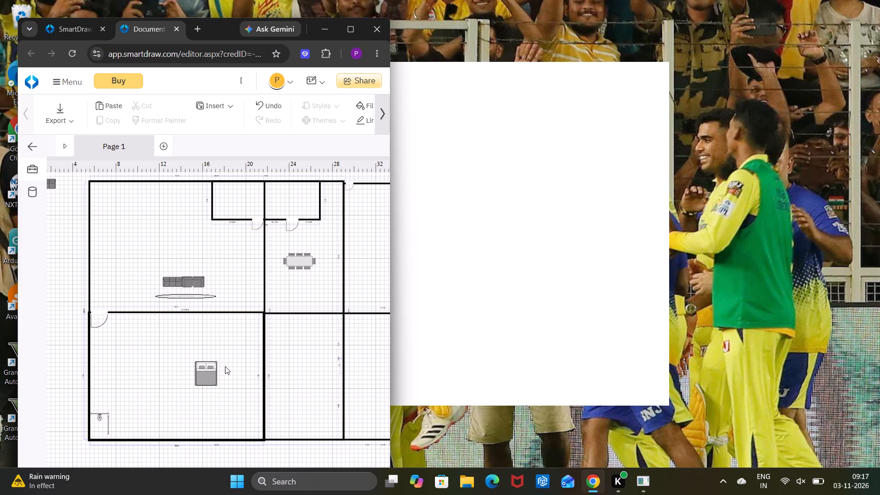
# Enlarge the bed in the bedroom and reposition it about 9.03 and 3.62 from the side walls, 3.64 and 4.52 from the others.
pyautogui.click(208, 377)
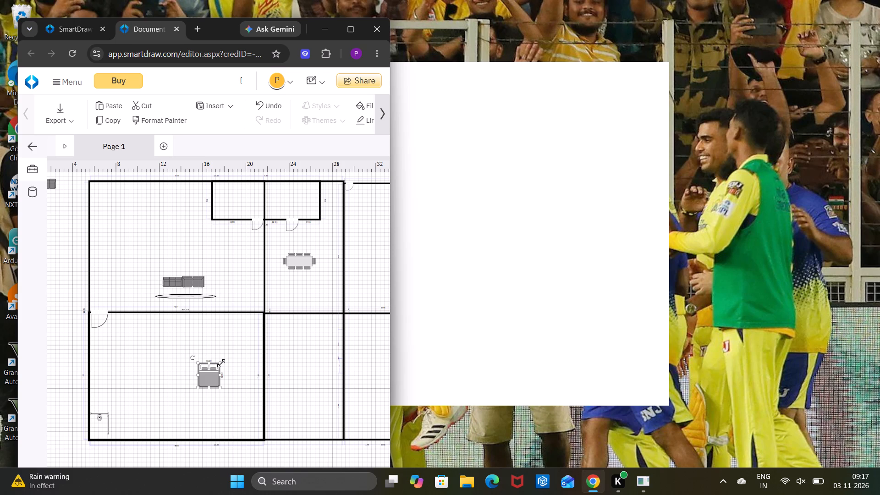
pyautogui.moveTo(220, 362); pyautogui.dragTo(225, 370)
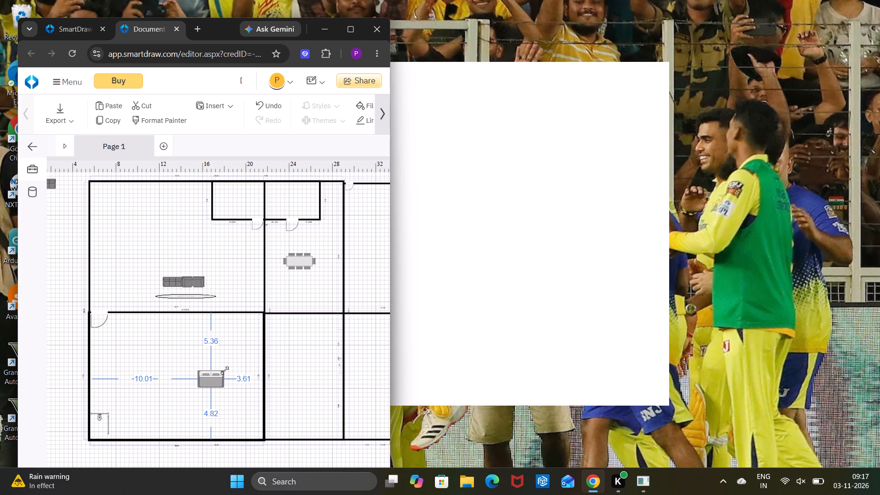
pyautogui.moveTo(225, 370); pyautogui.dragTo(226, 361)
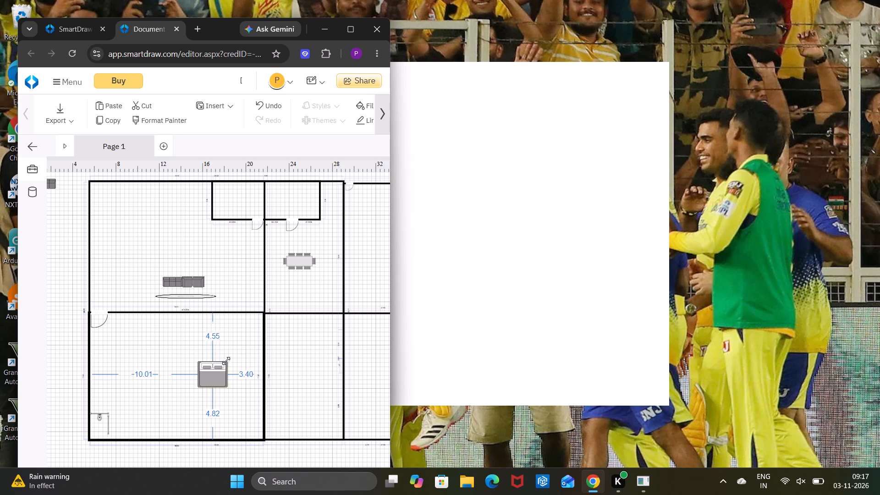
pyautogui.moveTo(226, 361); pyautogui.dragTo(234, 350)
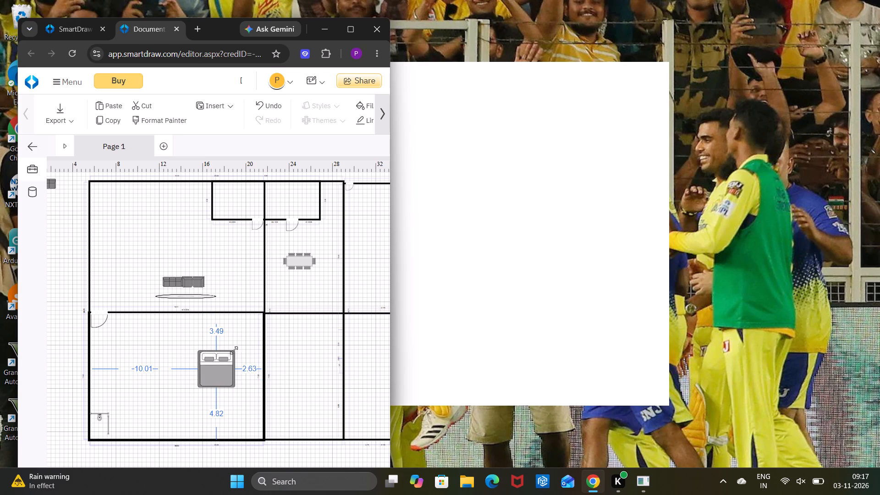
pyautogui.moveTo(234, 350); pyautogui.dragTo(236, 349)
pyautogui.moveTo(219, 366); pyautogui.dragTo(209, 369)
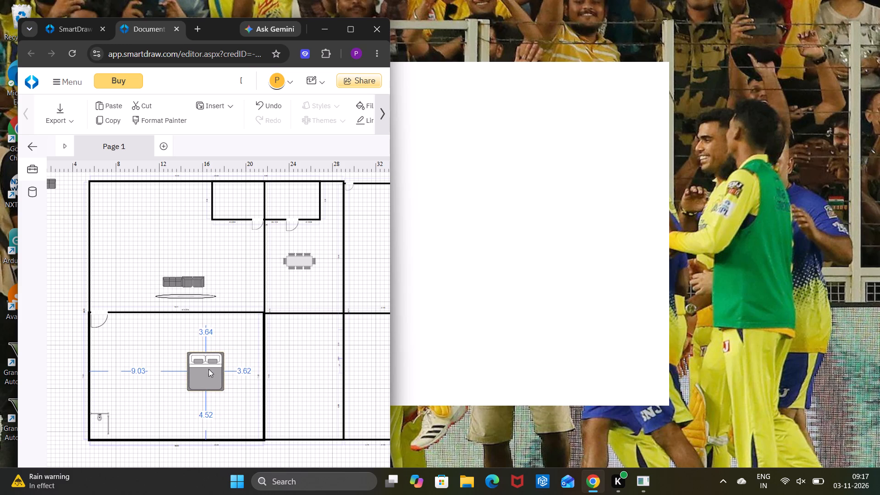
pyautogui.click(240, 362)
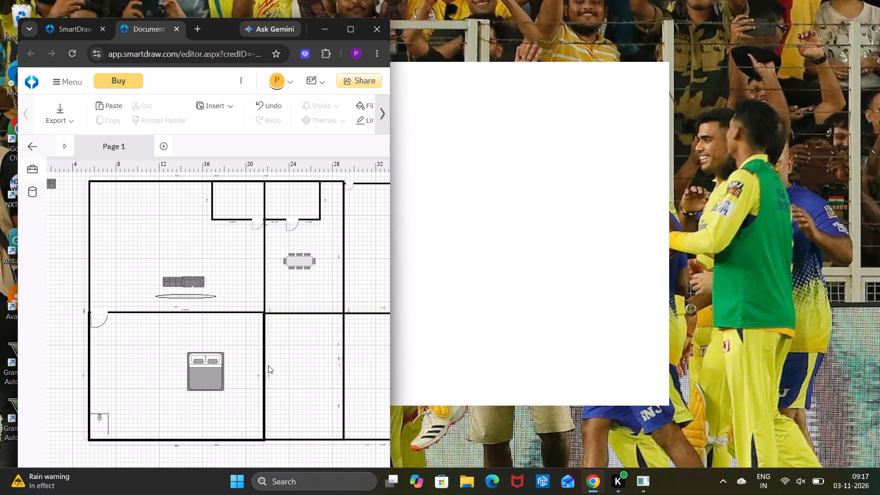
# Move the door from the large empty room's upper wall to the wall below the dining table, near the bedroom corner.
pyautogui.hscroll(-3, 268, 365)
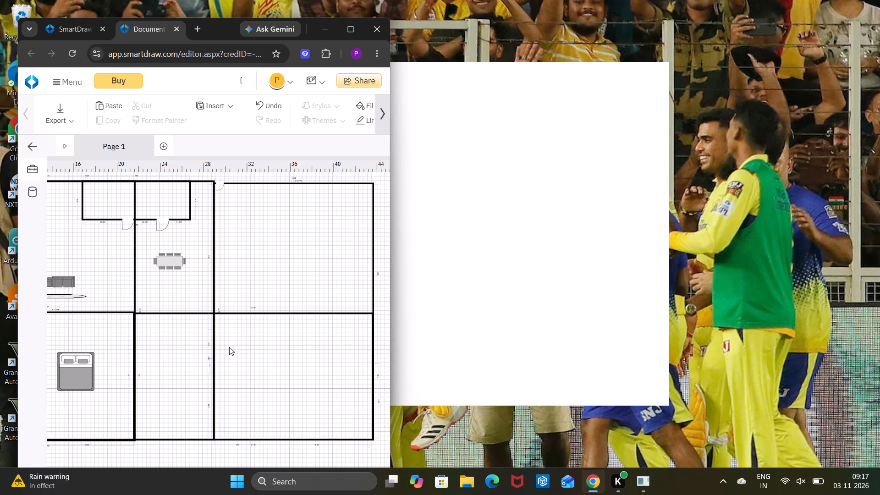
pyautogui.tripleClick(229, 347)
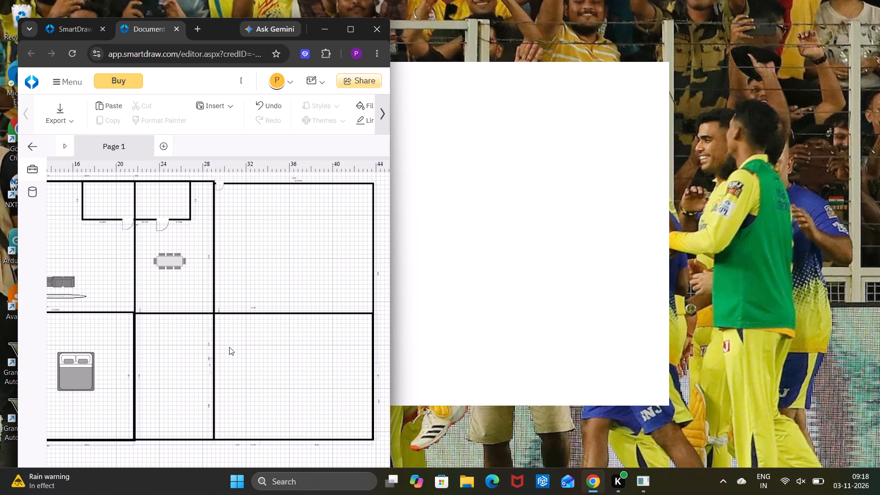
pyautogui.click(220, 183)
pyautogui.moveTo(219, 184); pyautogui.dragTo(221, 221)
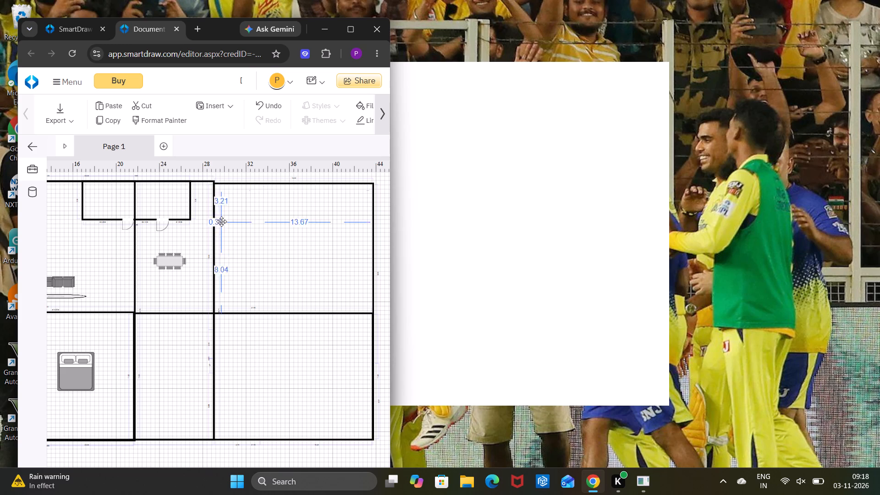
pyautogui.moveTo(221, 221); pyautogui.dragTo(149, 321)
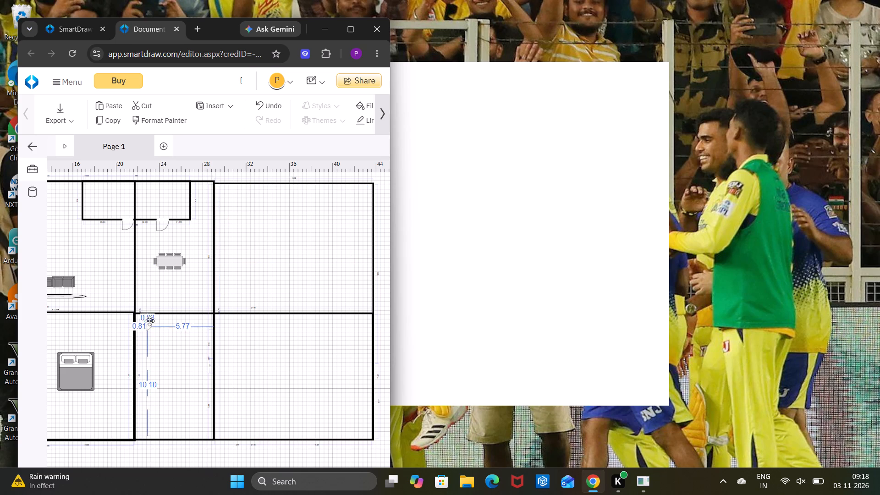
pyautogui.moveTo(149, 321); pyautogui.dragTo(142, 316)
pyautogui.click(142, 316)
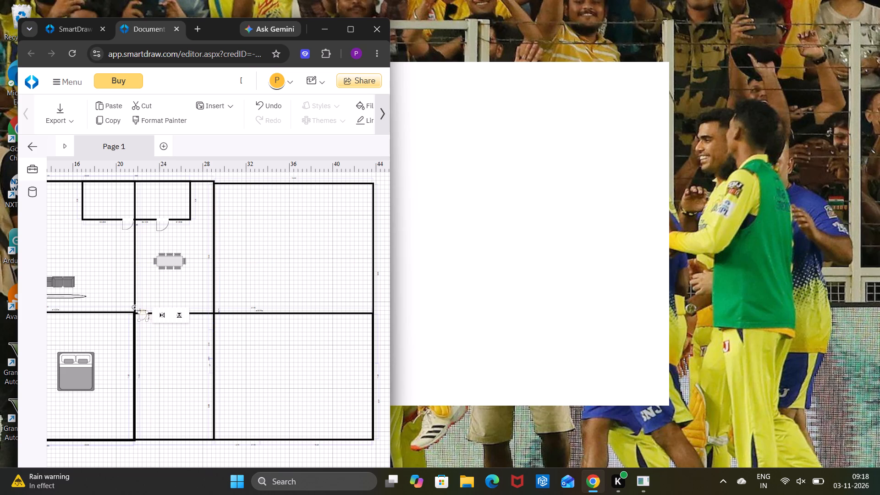
# Enlarge the relocated door in the wall between the dining area and the narrow room below it.
pyautogui.moveTo(147, 313); pyautogui.dragTo(142, 319)
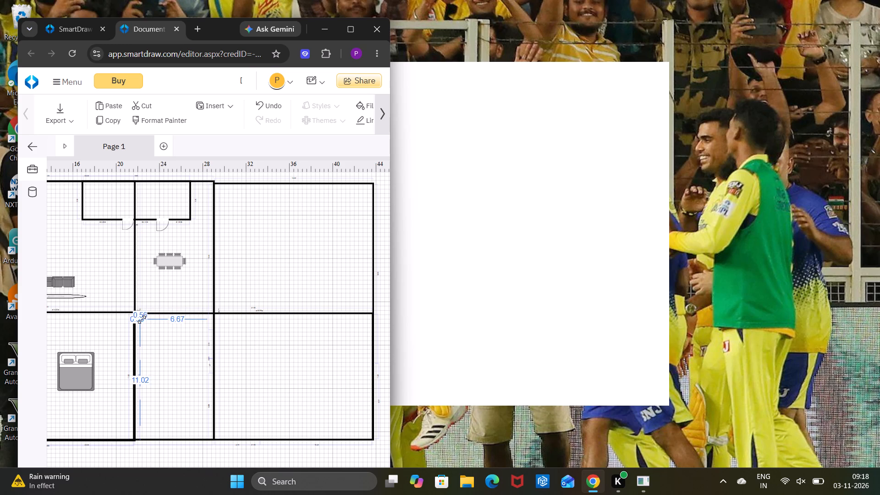
pyautogui.moveTo(142, 319); pyautogui.dragTo(155, 315)
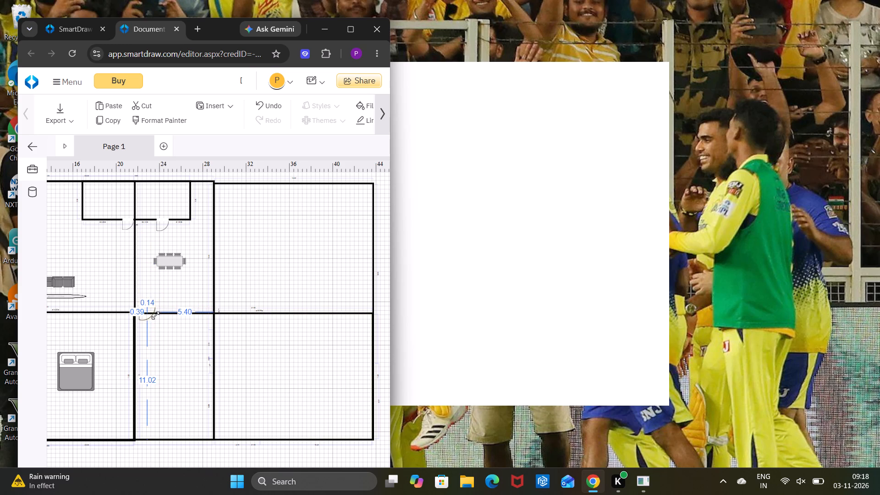
pyautogui.moveTo(155, 315); pyautogui.dragTo(150, 319)
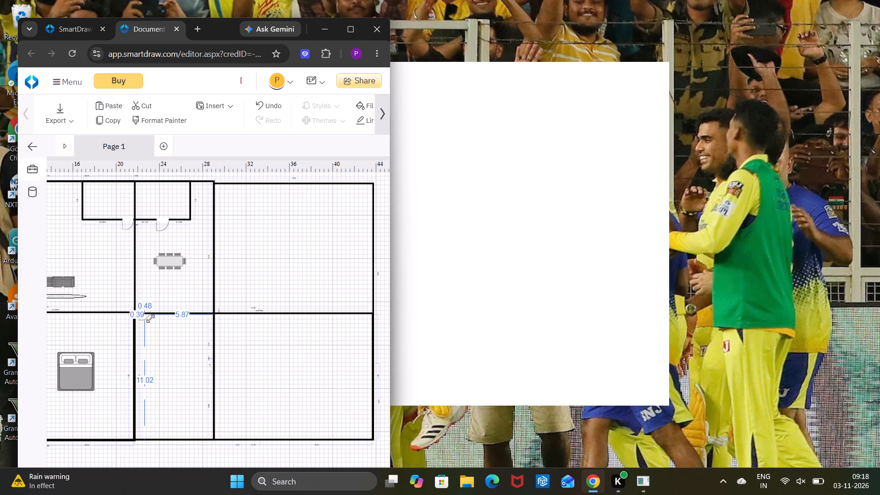
pyautogui.moveTo(150, 319); pyautogui.dragTo(151, 319)
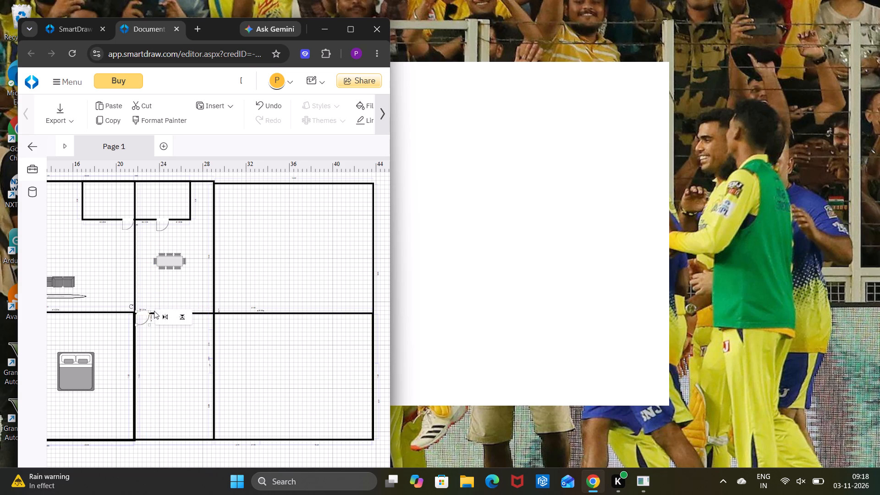
pyautogui.click(153, 302)
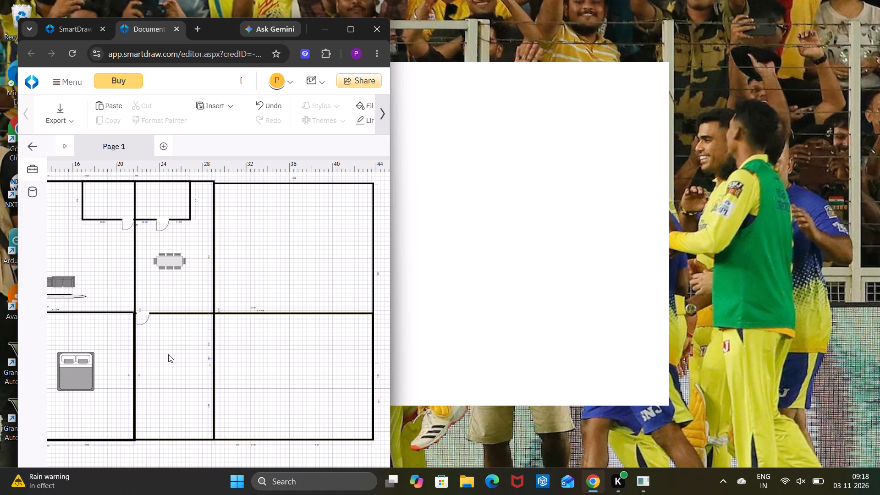
# Maximize the browser window to give the floor plan more room.
pyautogui.hscroll(1, 236, 313)
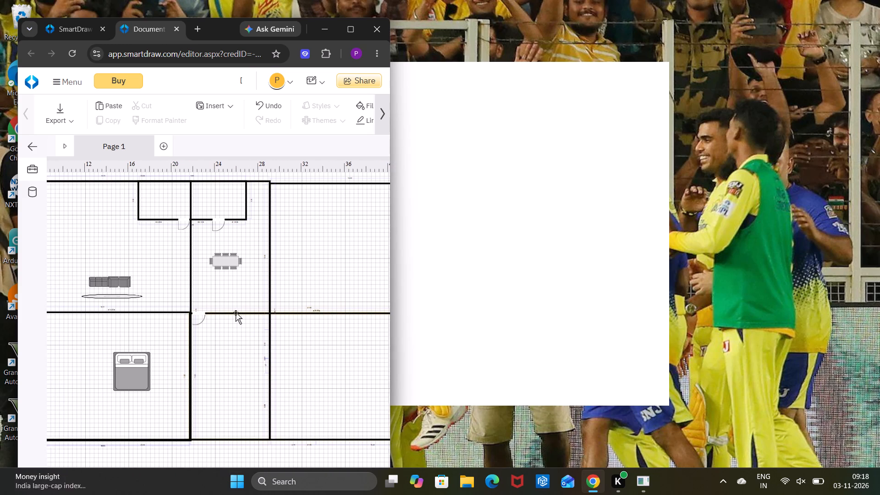
pyautogui.hscroll(1, 236, 313)
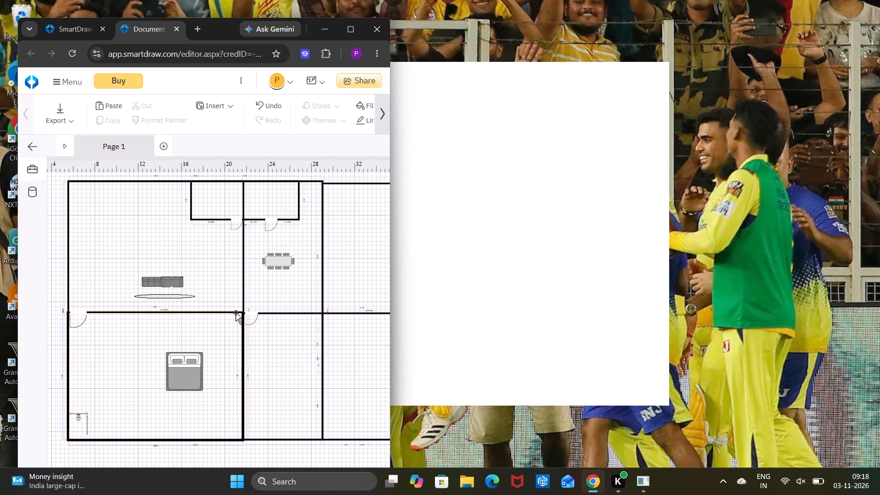
pyautogui.hscroll(1, 236, 313)
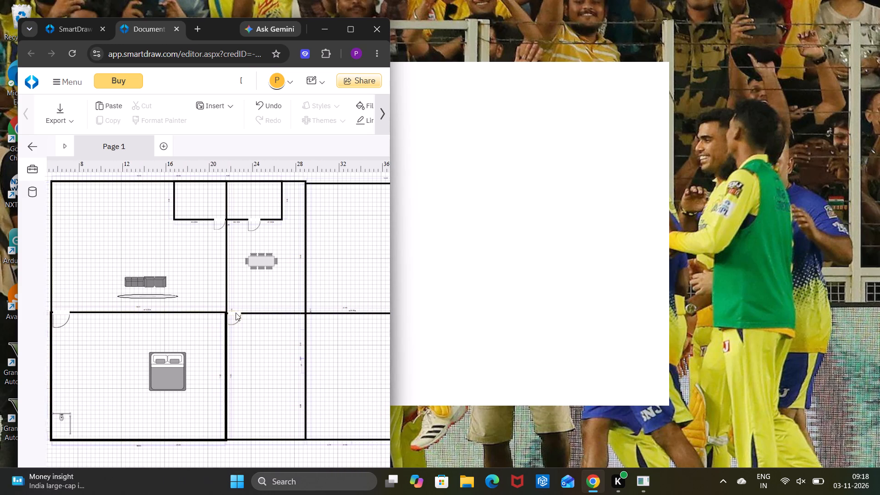
pyautogui.hscroll(1, 236, 313)
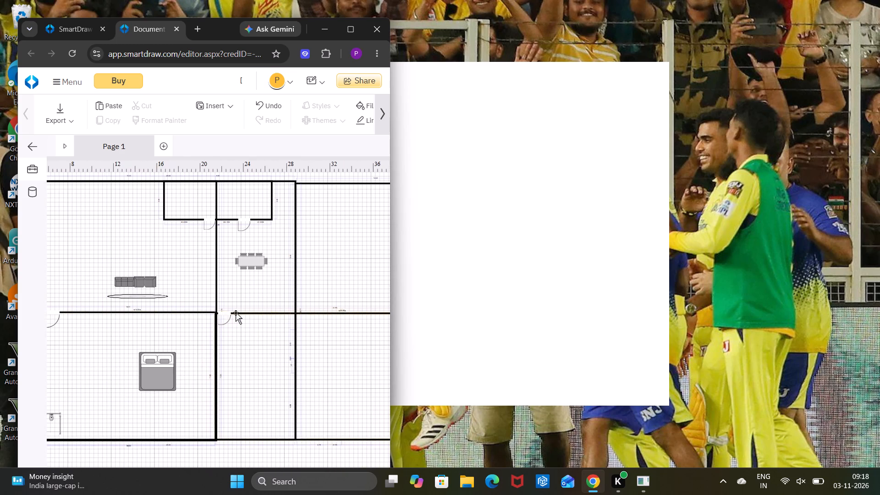
pyautogui.hscroll(1, 236, 313)
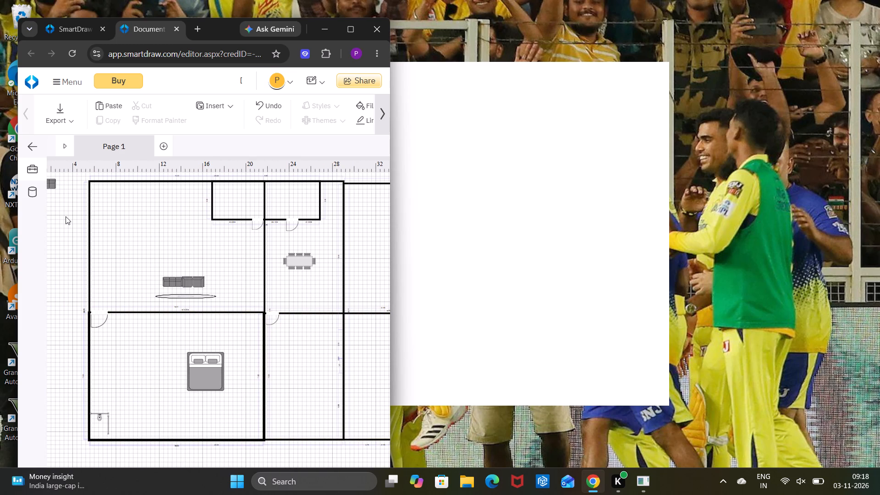
pyautogui.click(346, 27)
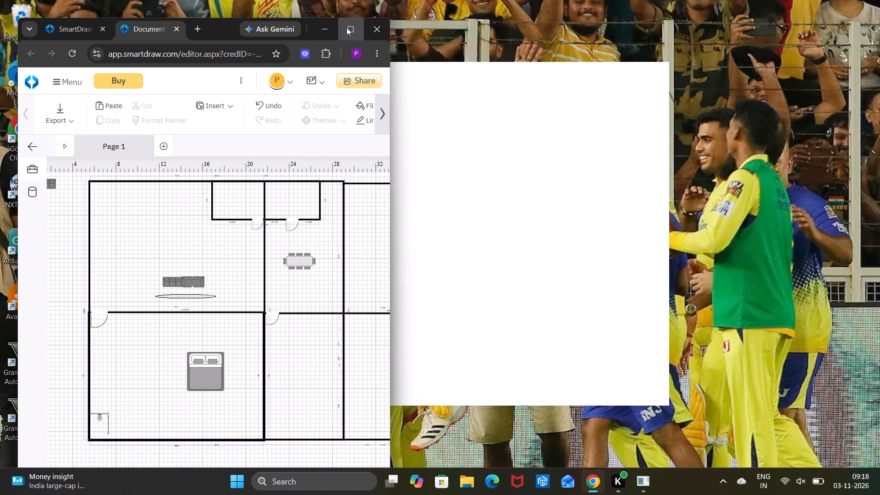
# Add a Twin Bed in the narrow room below the dining area, at about 24.63 left and 18.34 top.
pyautogui.scroll(-3, 127, 295)
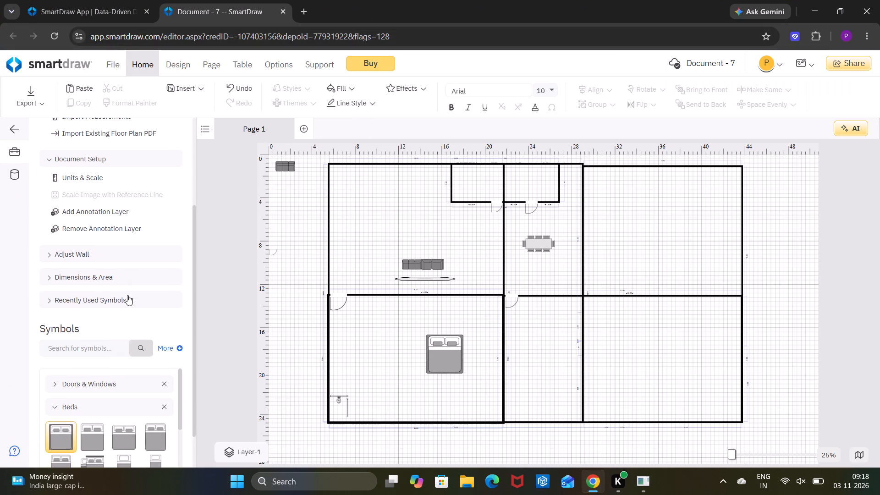
pyautogui.scroll(-3, 127, 295)
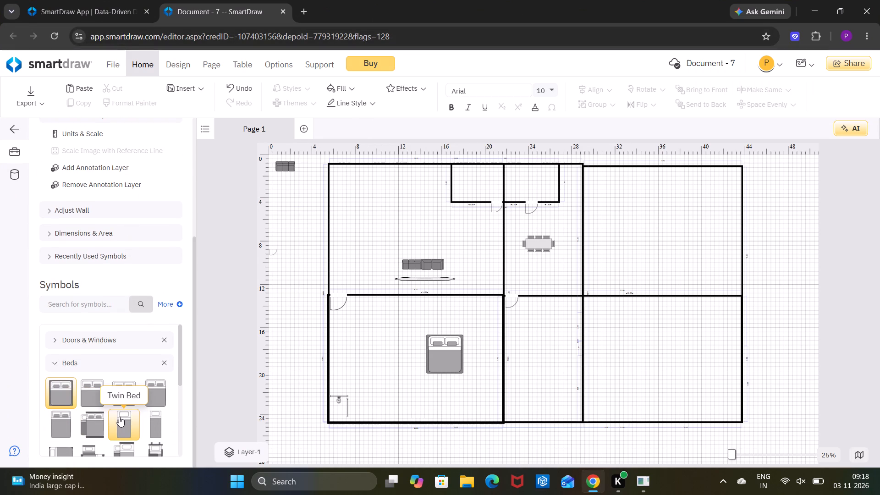
pyautogui.click(121, 416)
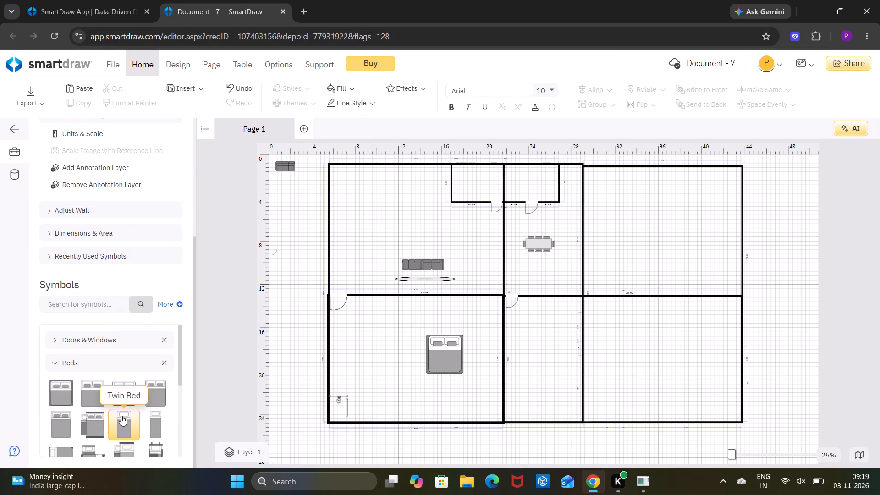
pyautogui.moveTo(121, 416); pyautogui.dragTo(527, 346)
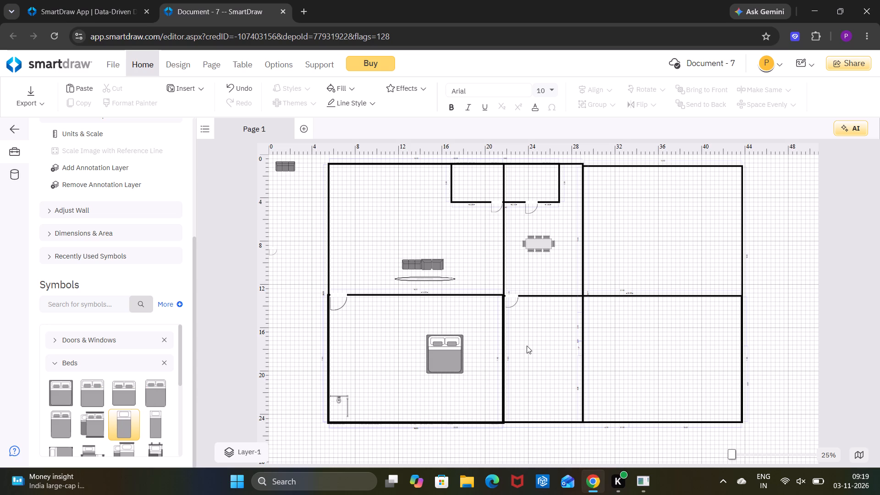
pyautogui.doubleClick(120, 425)
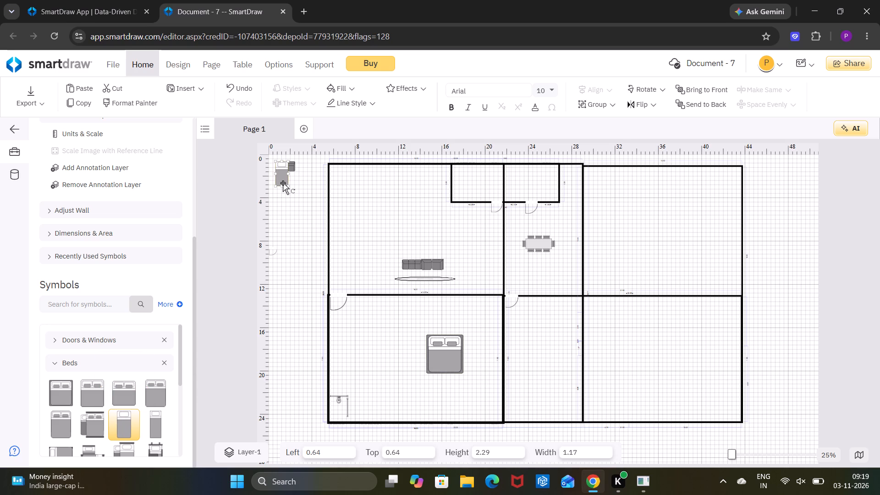
pyautogui.moveTo(281, 180); pyautogui.dragTo(438, 270)
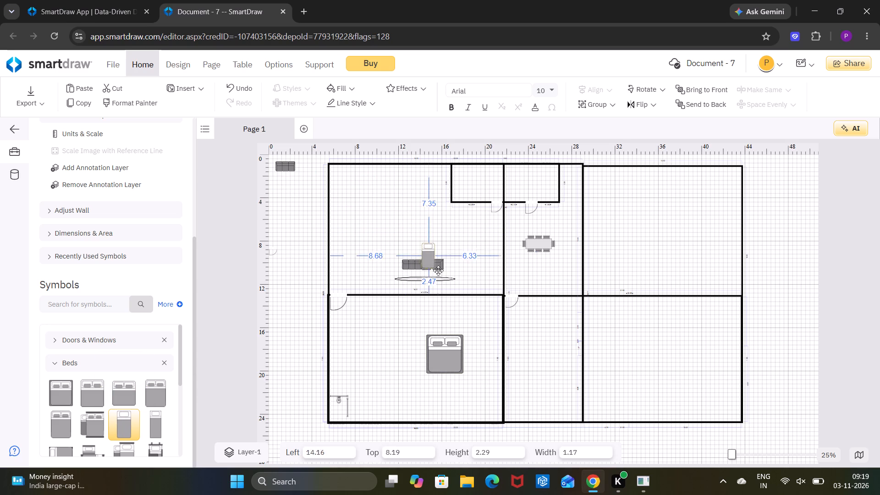
pyautogui.moveTo(438, 270); pyautogui.dragTo(533, 347)
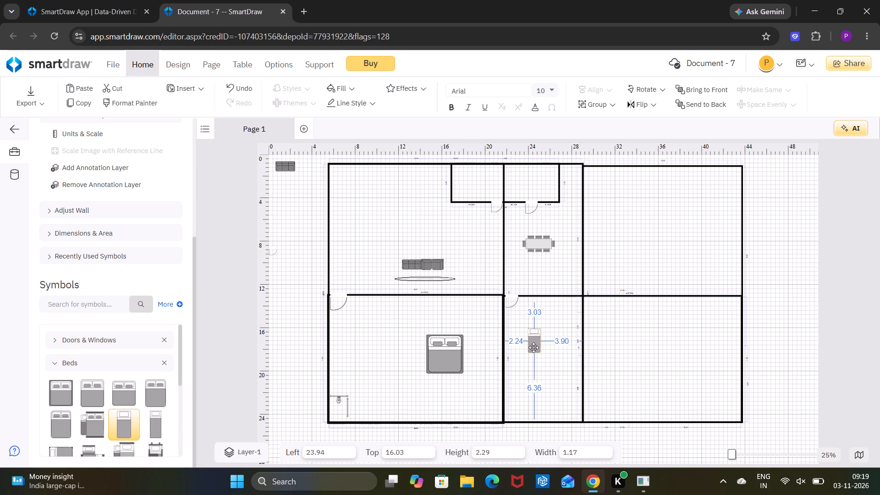
pyautogui.moveTo(533, 347); pyautogui.dragTo(541, 362)
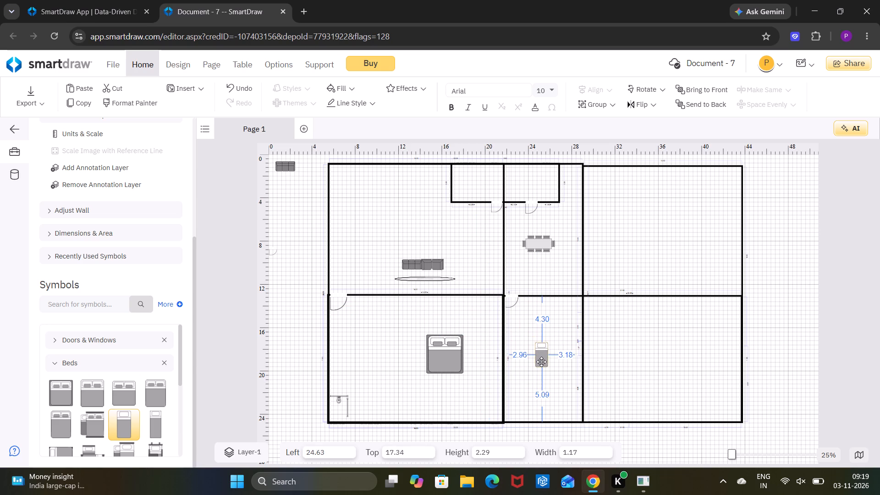
pyautogui.moveTo(541, 362); pyautogui.dragTo(541, 372)
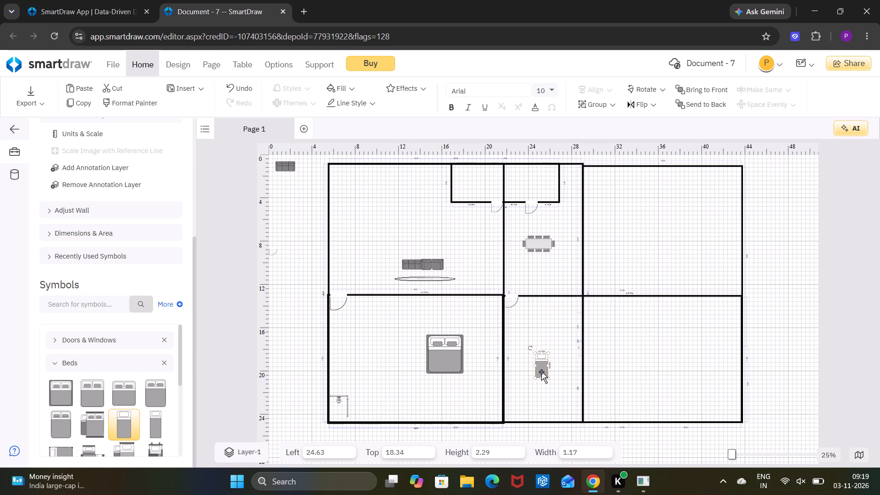
# Enlarge the twin bed in the narrow room to about 2.00 wide and 3.16 high.
pyautogui.click(543, 357)
pyautogui.moveTo(548, 352); pyautogui.dragTo(562, 344)
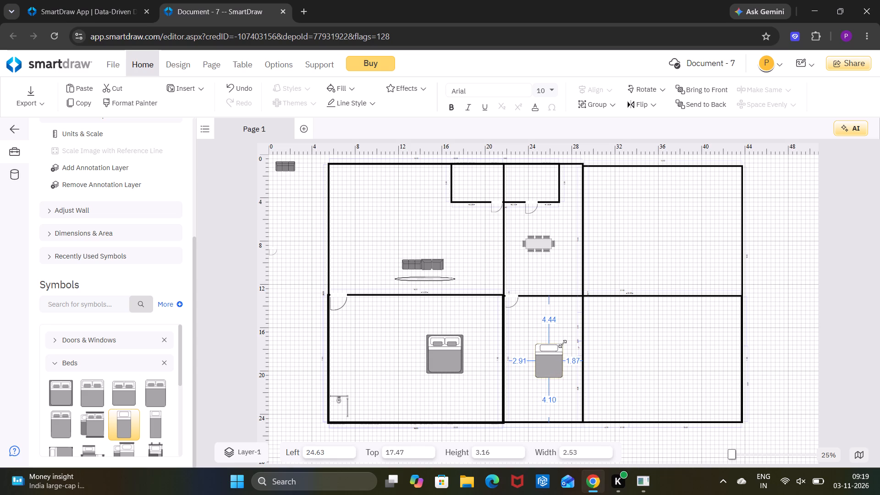
pyautogui.moveTo(562, 344); pyautogui.dragTo(556, 344)
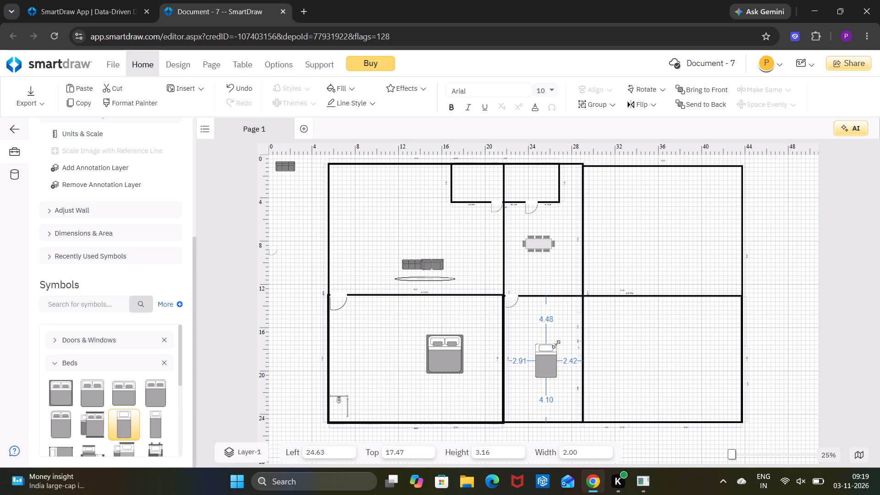
pyautogui.moveTo(556, 344); pyautogui.dragTo(556, 344)
pyautogui.click(541, 323)
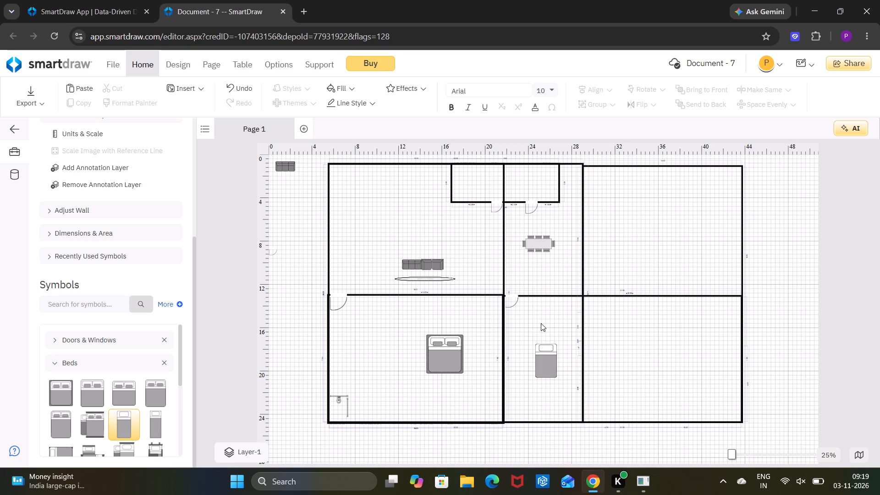
# Add a Handicap Toilet with Rails in the narrow room's lower-left corner, at about 21.54 left and 21.91 top.
pyautogui.scroll(-5, 137, 373)
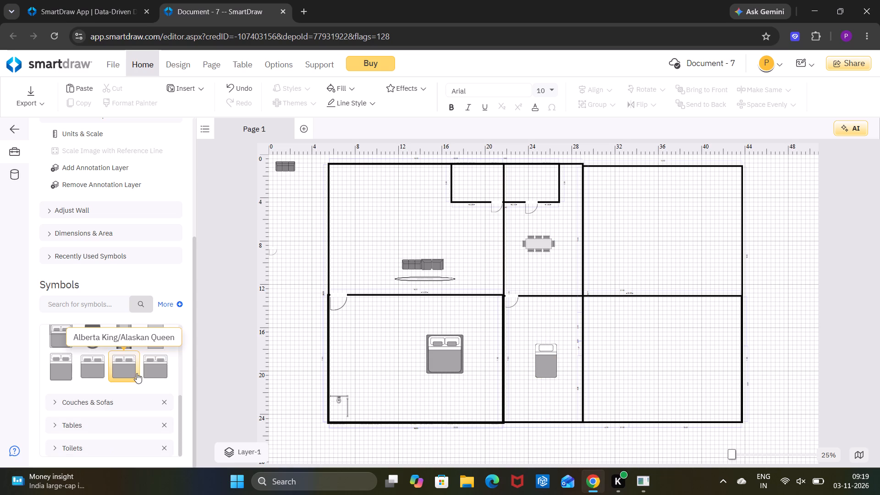
pyautogui.scroll(-1, 137, 373)
pyautogui.click(105, 447)
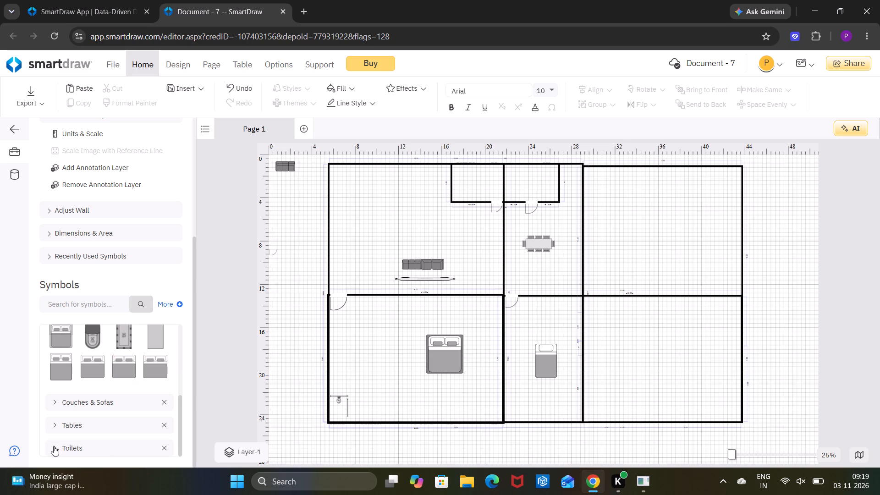
pyautogui.click(54, 446)
pyautogui.scroll(-3, 54, 446)
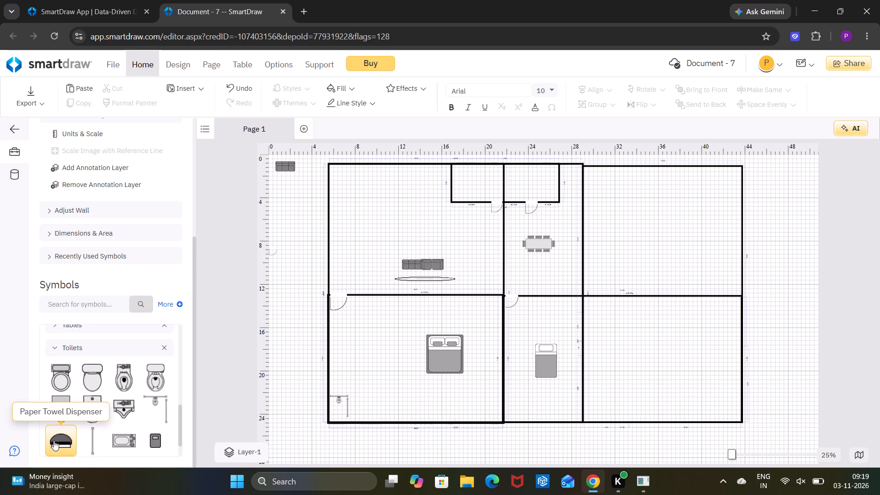
pyautogui.scroll(-1, 104, 427)
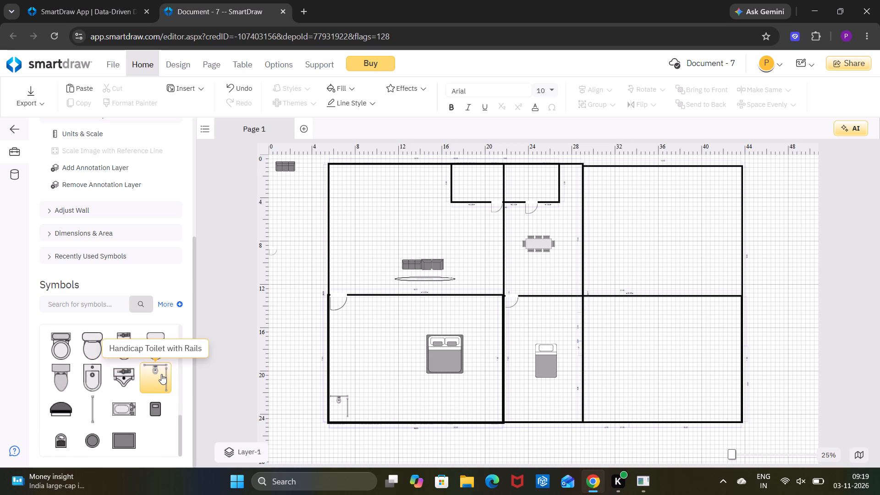
pyautogui.click(161, 374)
pyautogui.click(161, 374)
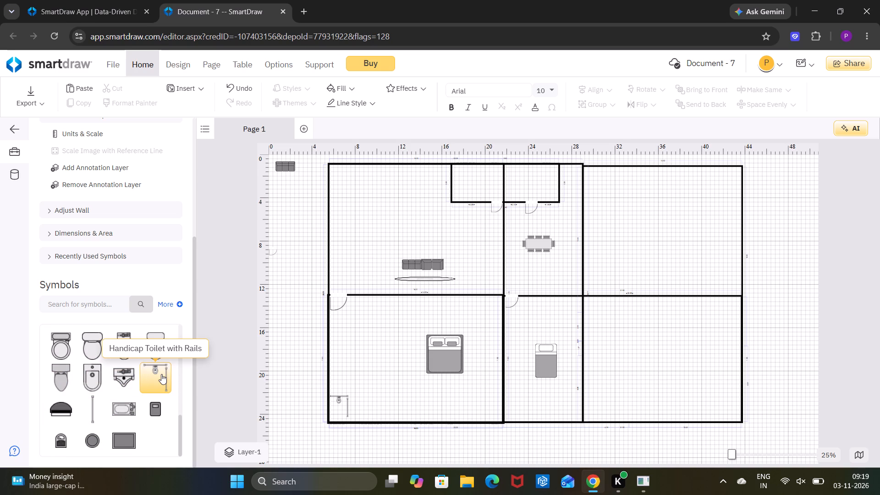
pyautogui.doubleClick(161, 374)
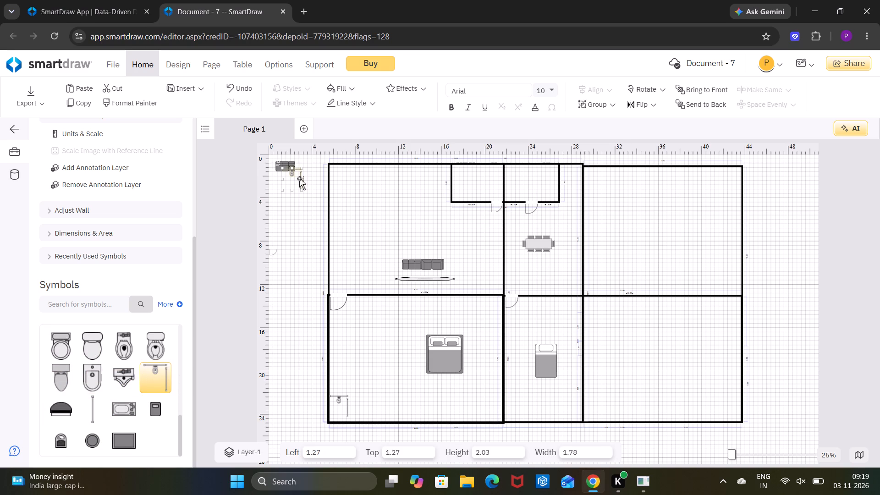
pyautogui.moveTo(299, 178); pyautogui.dragTo(517, 450)
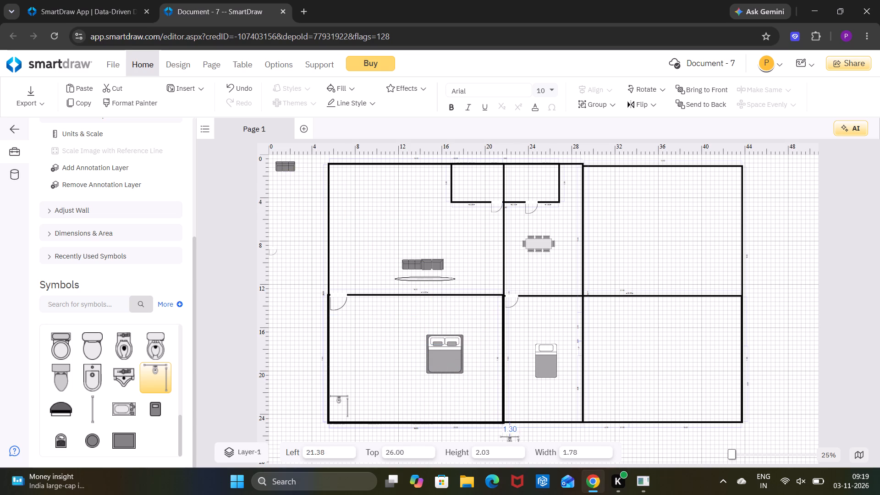
pyautogui.moveTo(517, 450); pyautogui.dragTo(518, 402)
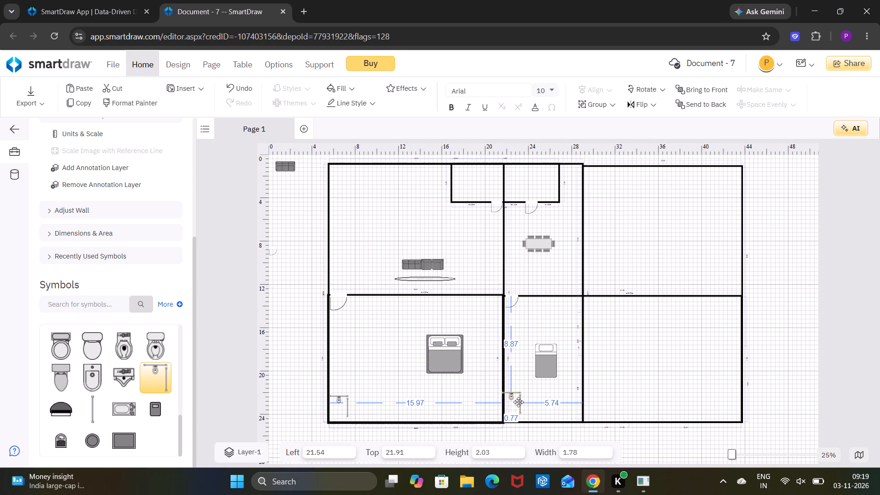
pyautogui.moveTo(518, 402); pyautogui.dragTo(519, 406)
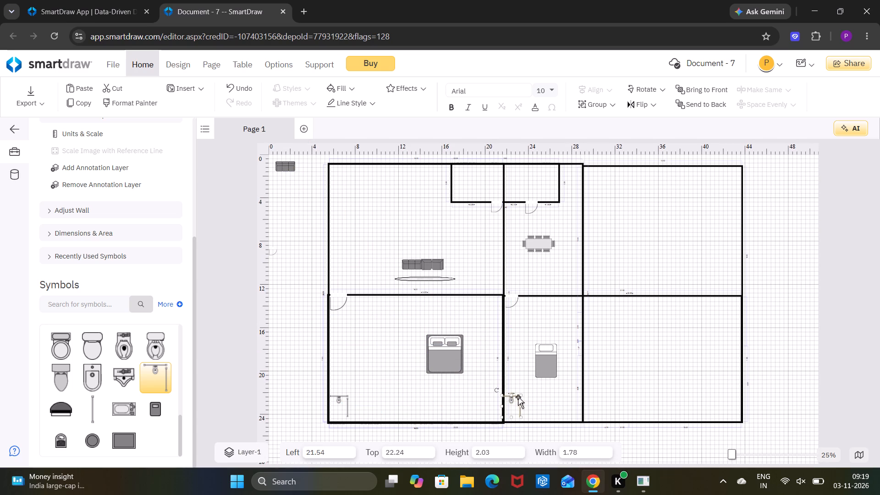
pyautogui.click(518, 397)
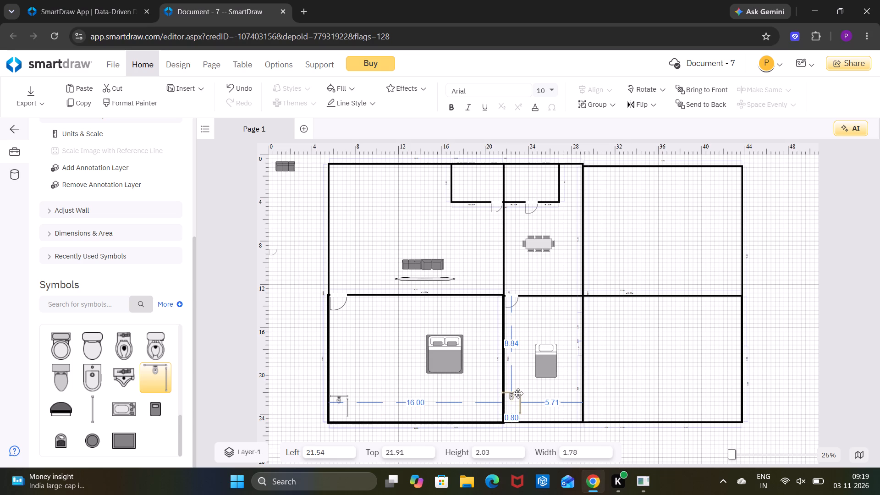
pyautogui.click(566, 393)
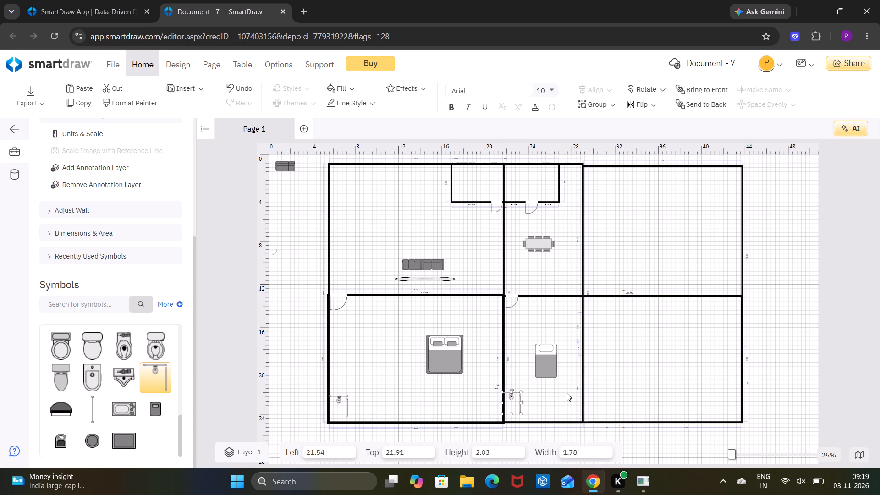
# Add another Handicap Toilet with Rails in the lower-right room's lower-left corner, at about 29.01 left and 22.24 top.
pyautogui.doubleClick(161, 380)
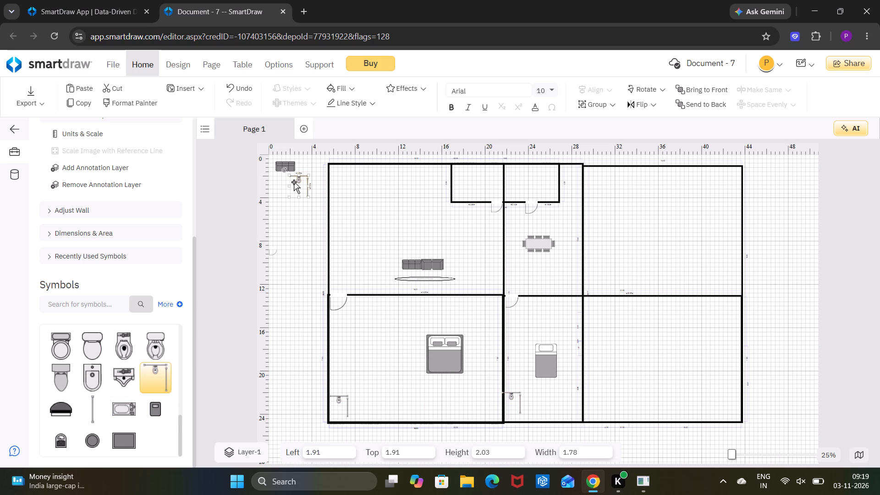
pyautogui.moveTo(294, 182); pyautogui.dragTo(593, 376)
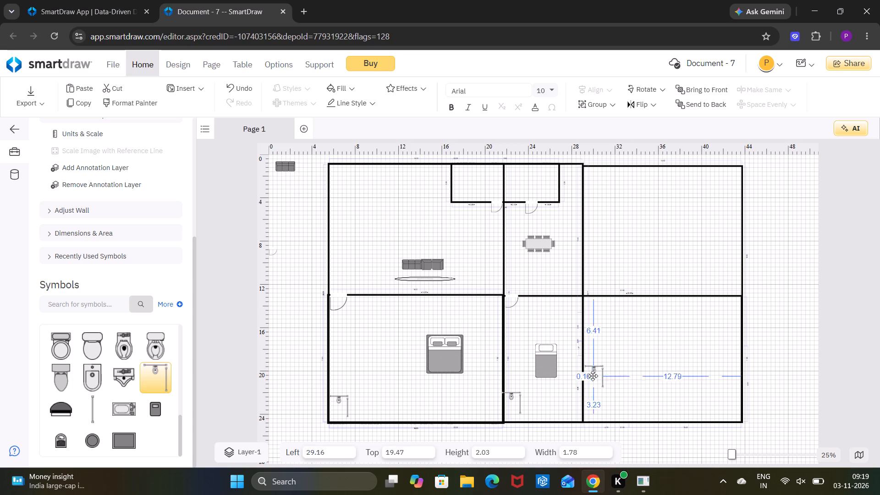
pyautogui.moveTo(593, 376); pyautogui.dragTo(590, 401)
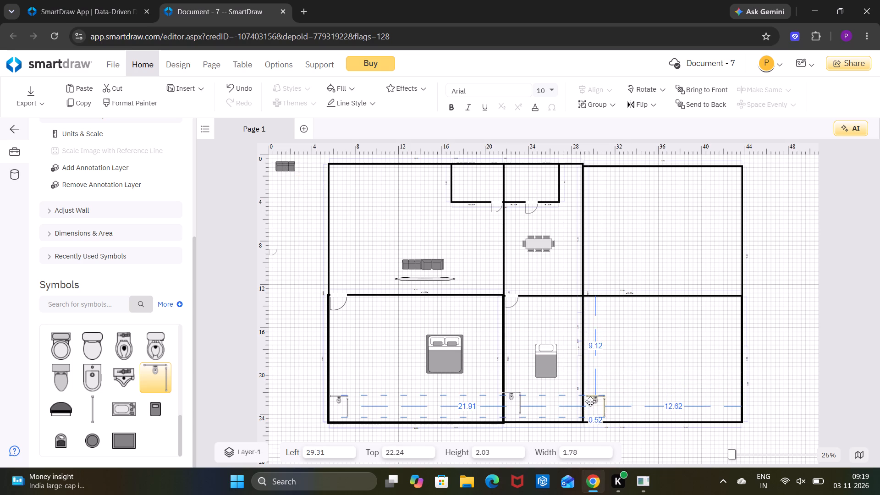
pyautogui.moveTo(590, 401); pyautogui.dragTo(588, 401)
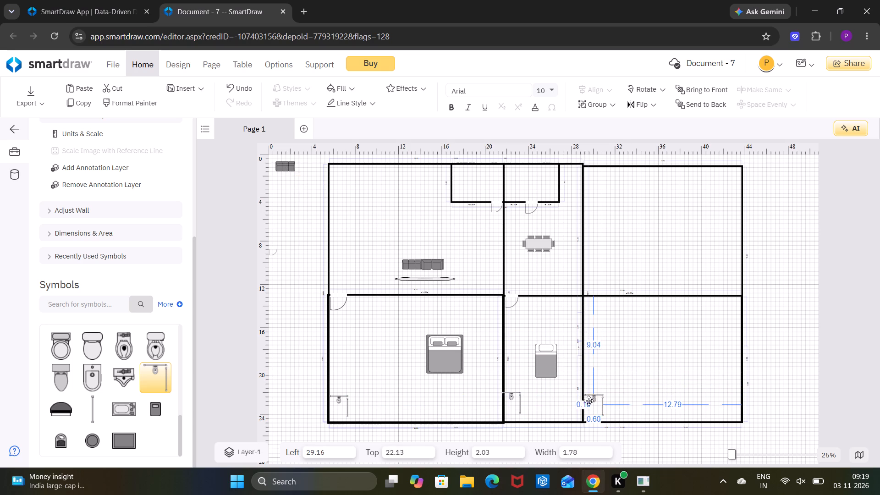
pyautogui.moveTo(588, 401); pyautogui.dragTo(588, 400)
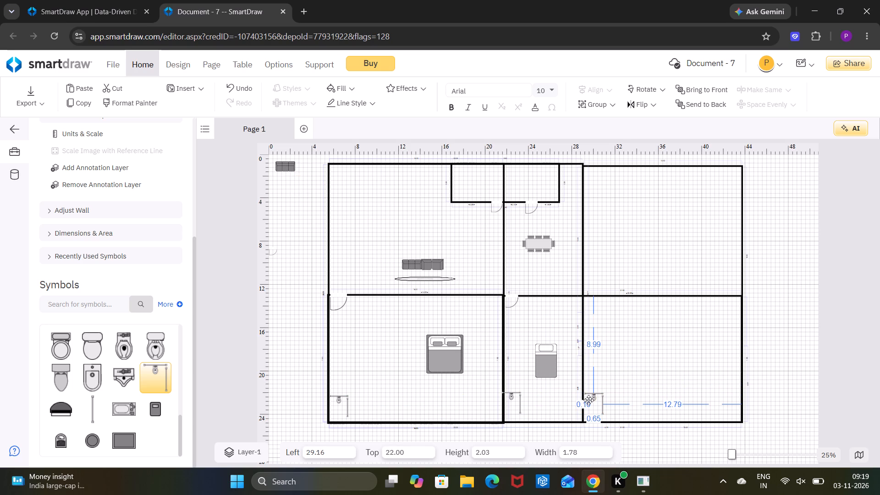
pyautogui.moveTo(588, 400); pyautogui.dragTo(588, 401)
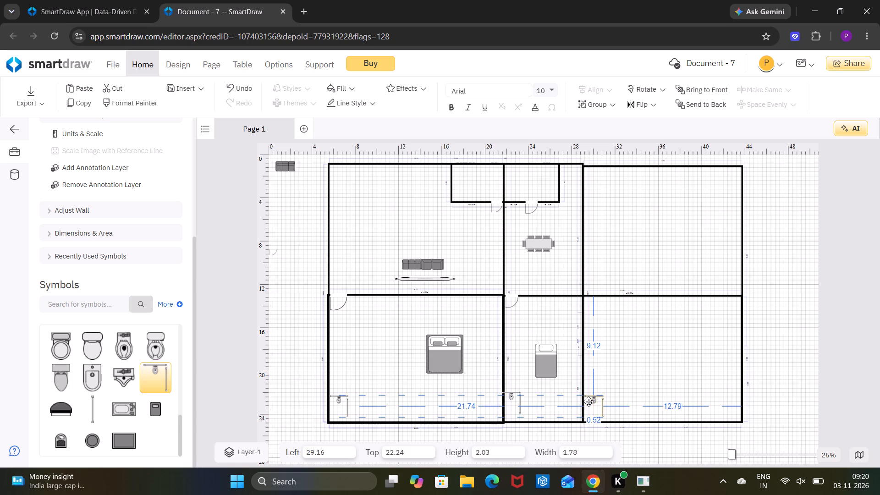
pyautogui.moveTo(588, 401); pyautogui.dragTo(588, 401)
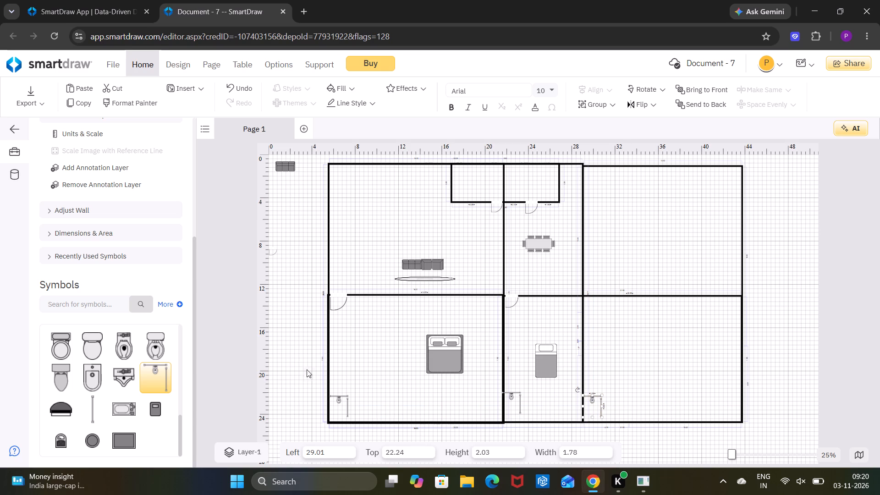
# Add two Alberta King/Alaskan Queen beds and place one in the lower-right room at about 34.47 left and 17.47 top.
pyautogui.click(44, 357)
pyautogui.scroll(4, 44, 357)
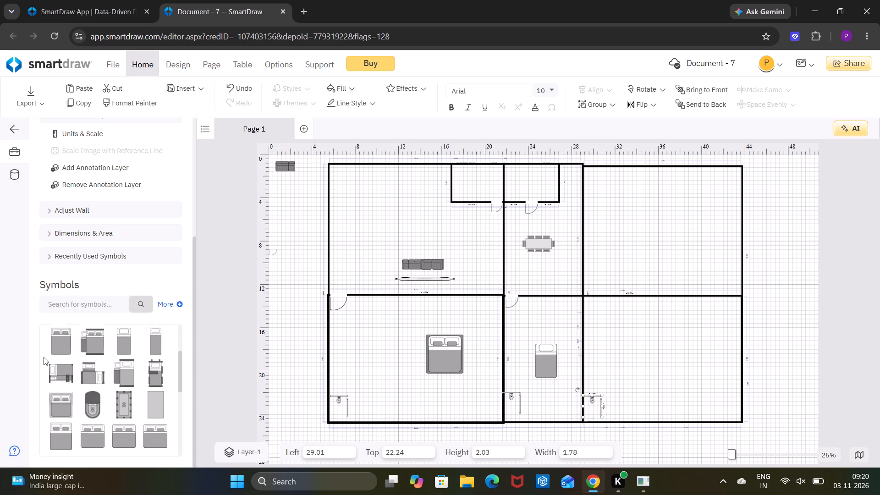
pyautogui.scroll(1, 44, 357)
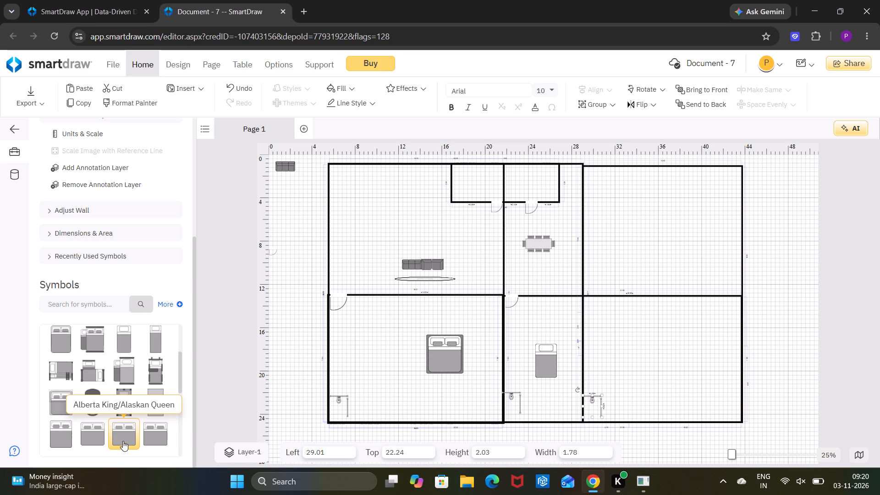
pyautogui.doubleClick(123, 441)
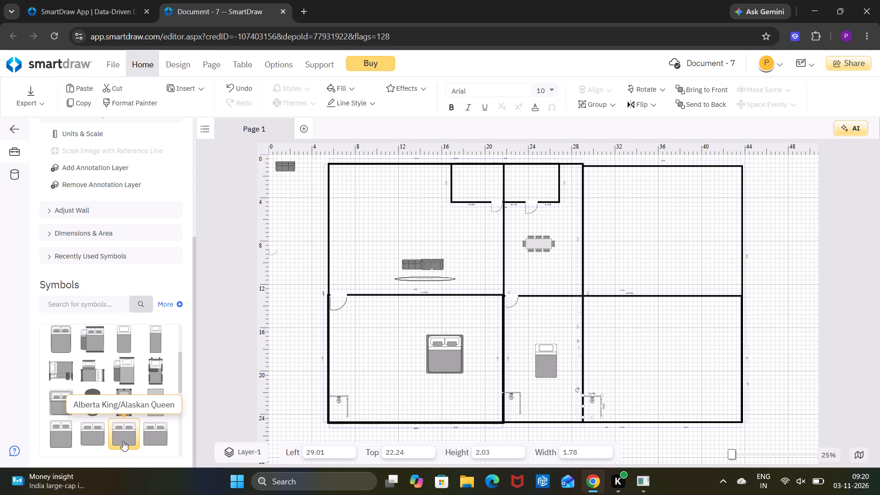
pyautogui.doubleClick(123, 441)
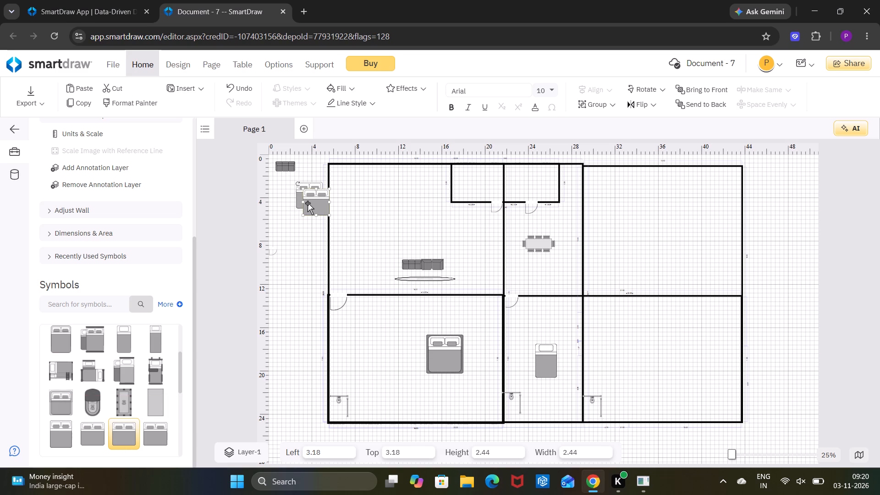
pyautogui.moveTo(308, 203); pyautogui.dragTo(673, 352)
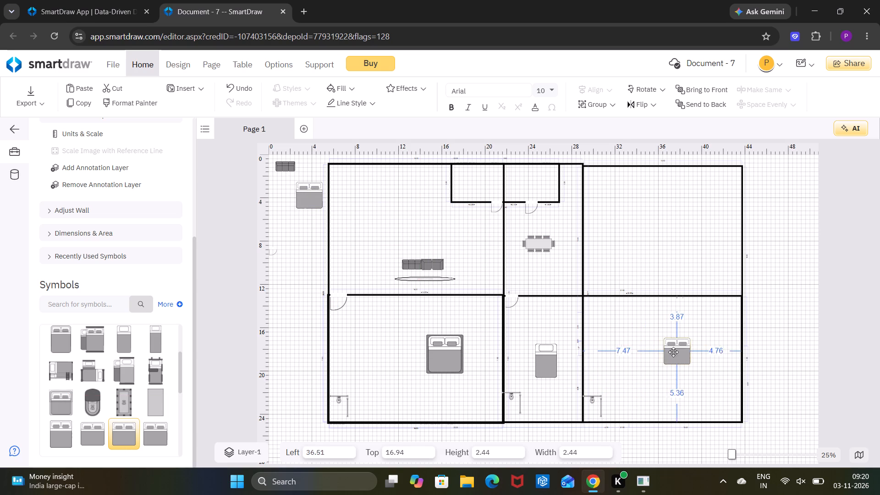
pyautogui.moveTo(673, 352); pyautogui.dragTo(654, 357)
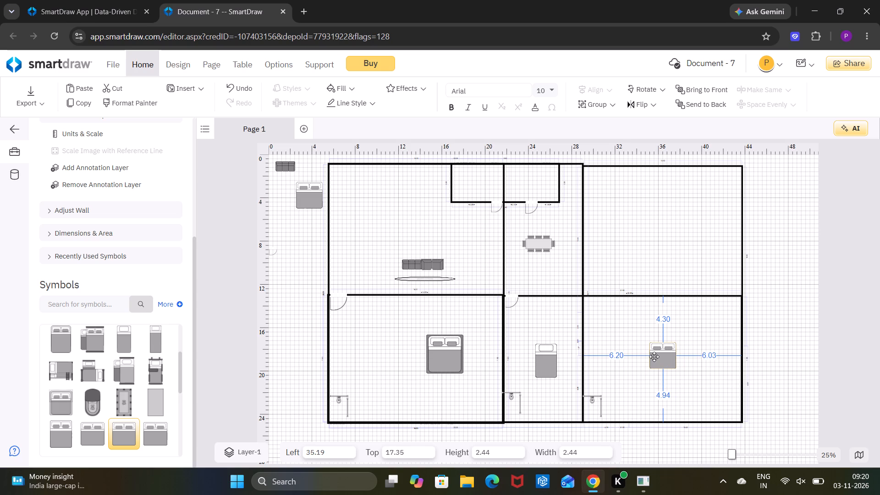
pyautogui.moveTo(654, 357); pyautogui.dragTo(646, 357)
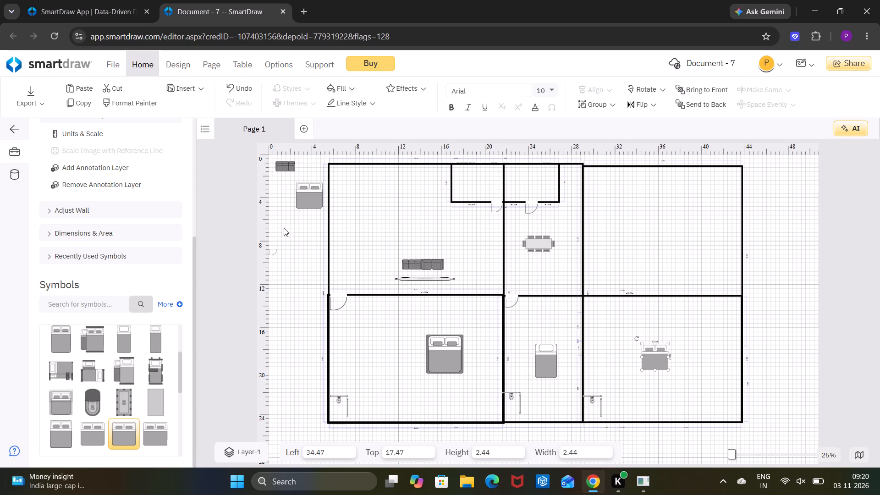
# Move the other Alberta King/Alaskan Queen bed beside the first in the lower-right room, at about 36.79 left and 17.47 top.
pyautogui.doubleClick(305, 198)
pyautogui.moveTo(305, 198); pyautogui.dragTo(706, 378)
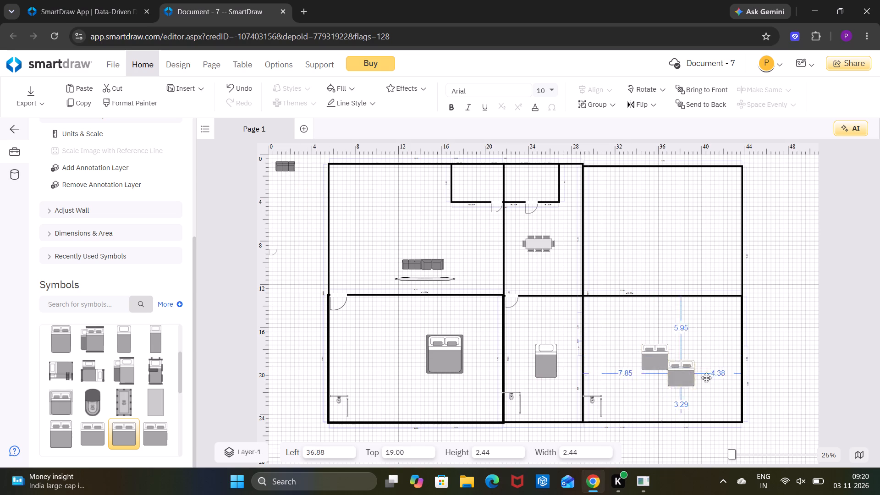
pyautogui.moveTo(706, 378); pyautogui.dragTo(678, 360)
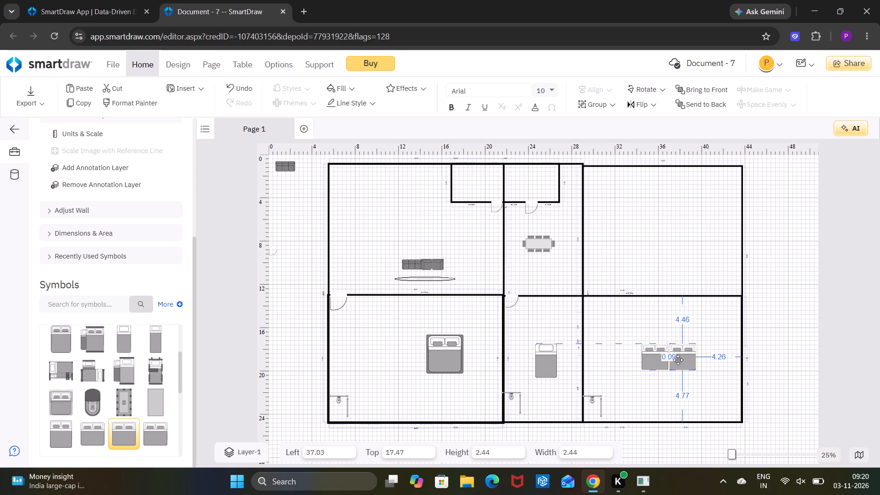
pyautogui.moveTo(678, 360); pyautogui.dragTo(676, 361)
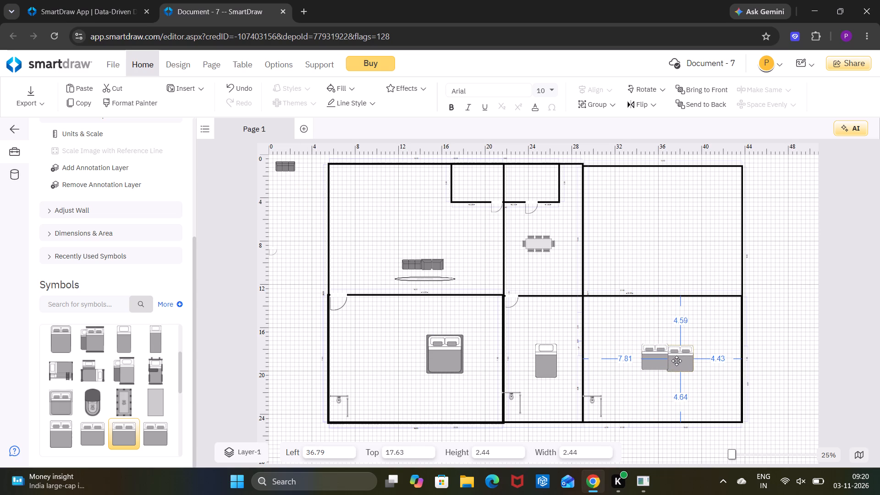
pyautogui.moveTo(676, 361); pyautogui.dragTo(676, 359)
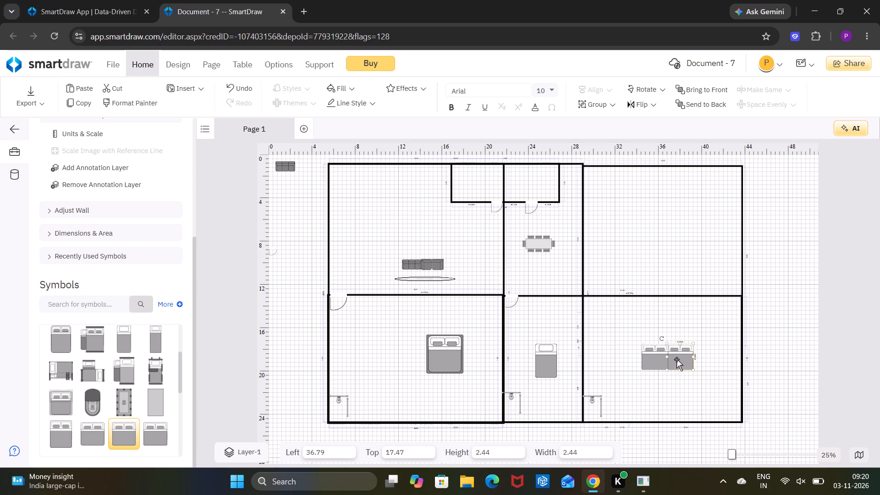
pyautogui.click(672, 299)
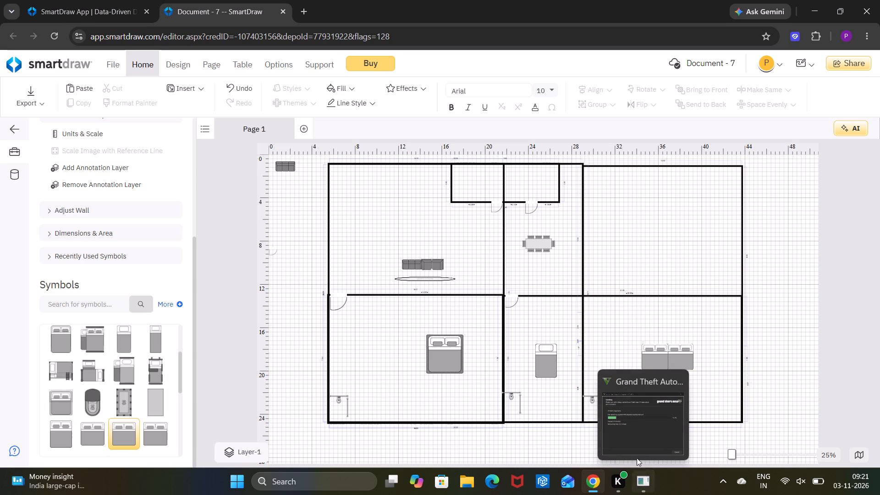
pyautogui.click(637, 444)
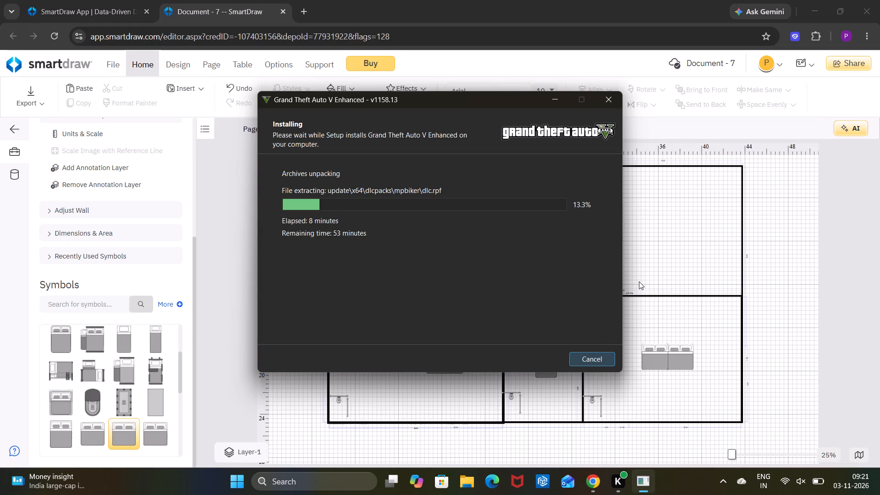
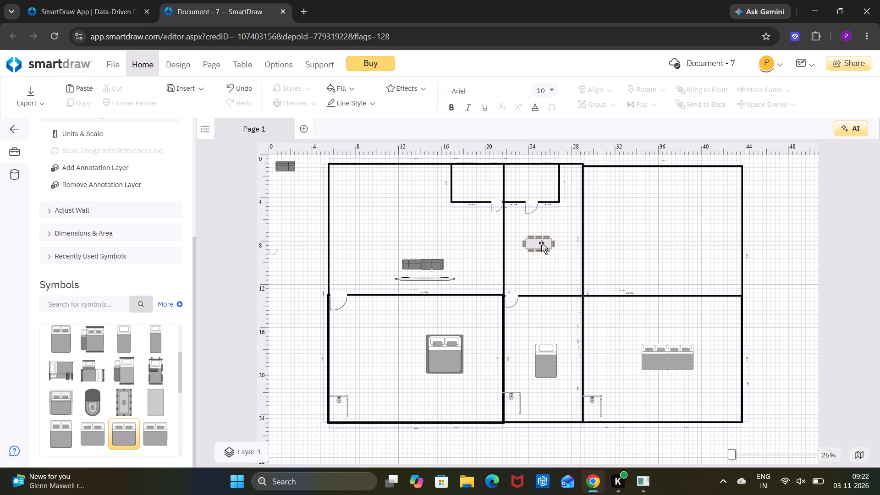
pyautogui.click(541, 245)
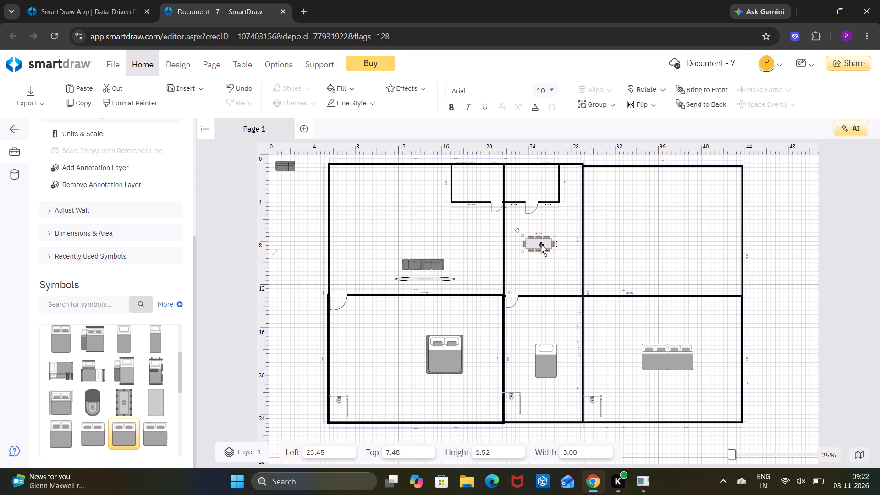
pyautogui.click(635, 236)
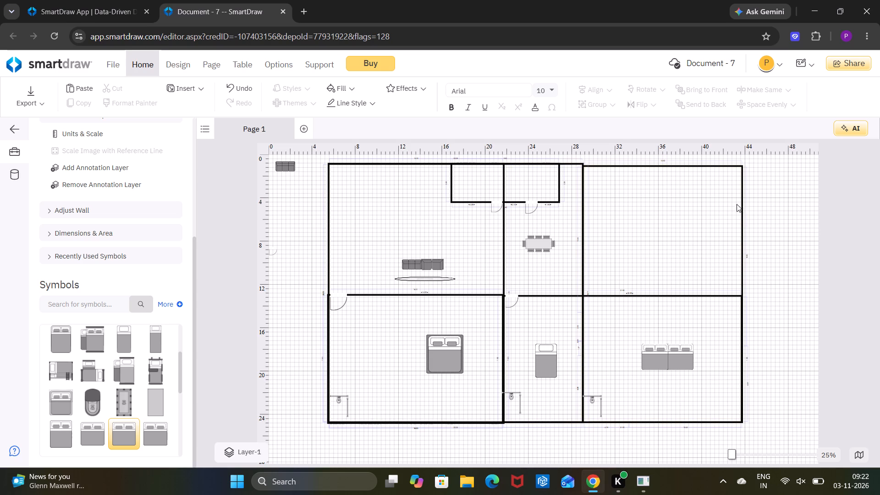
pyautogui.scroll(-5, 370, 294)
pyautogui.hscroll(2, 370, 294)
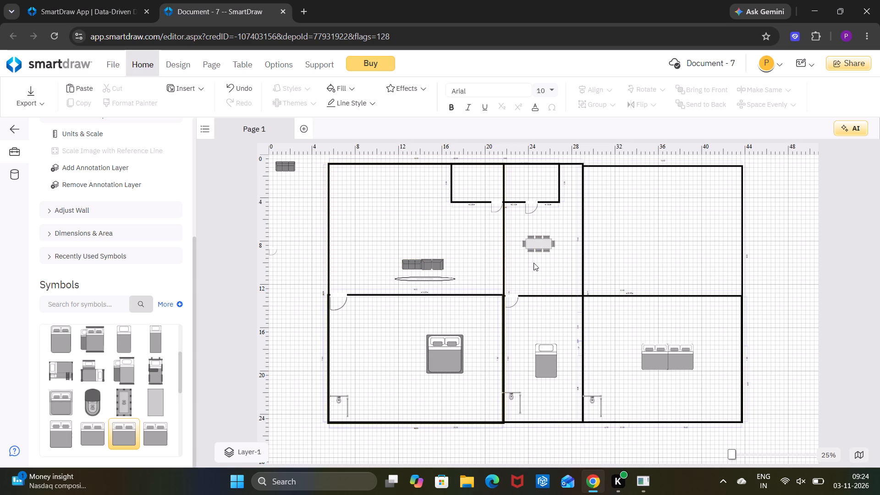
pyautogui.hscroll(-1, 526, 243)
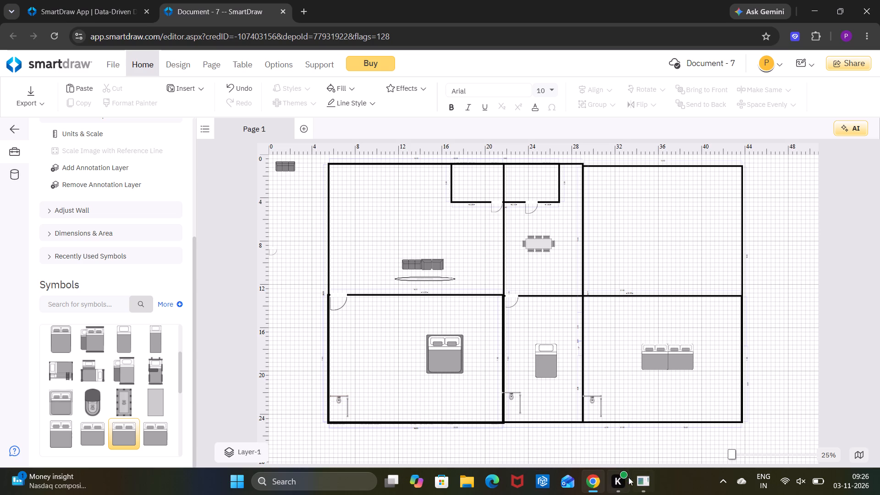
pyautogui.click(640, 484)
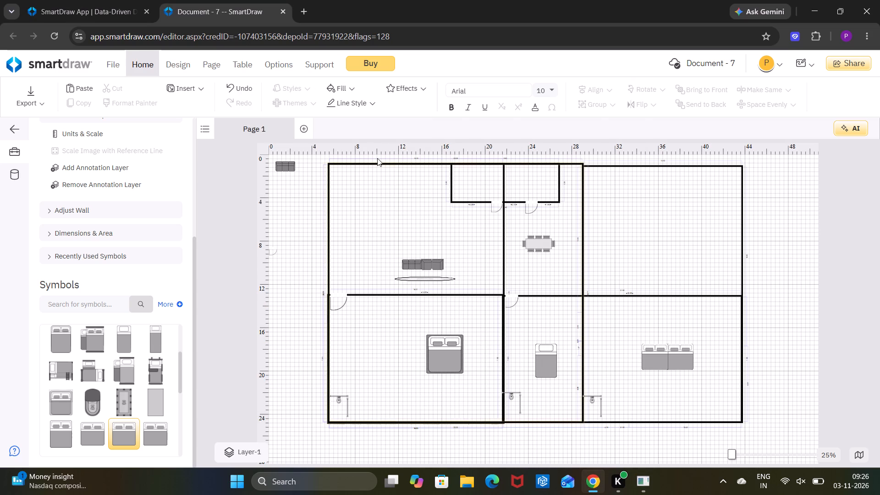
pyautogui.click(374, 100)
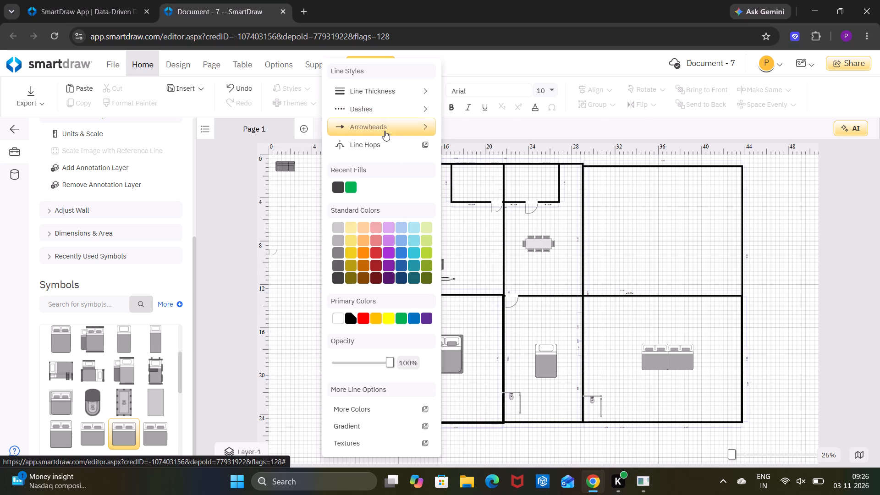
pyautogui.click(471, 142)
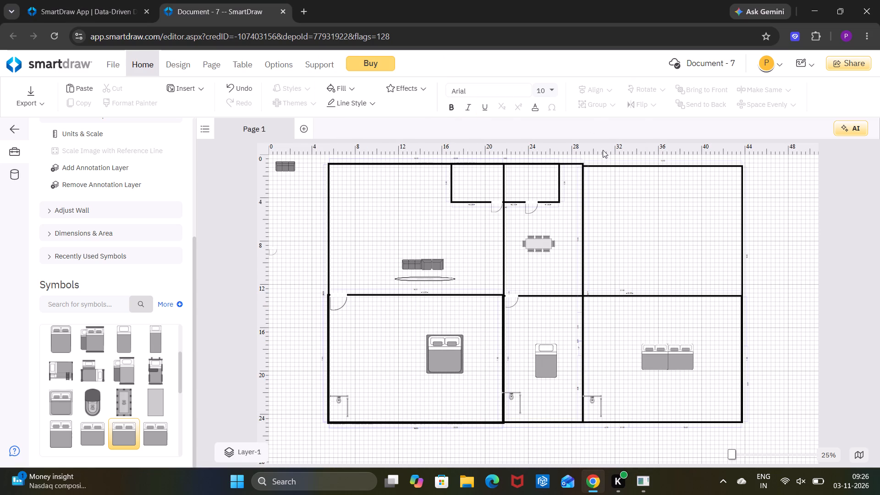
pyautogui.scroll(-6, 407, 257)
# Look through the Doors & Windows symbols for further door types.
pyautogui.scroll(-6, 132, 361)
pyautogui.scroll(10, 132, 361)
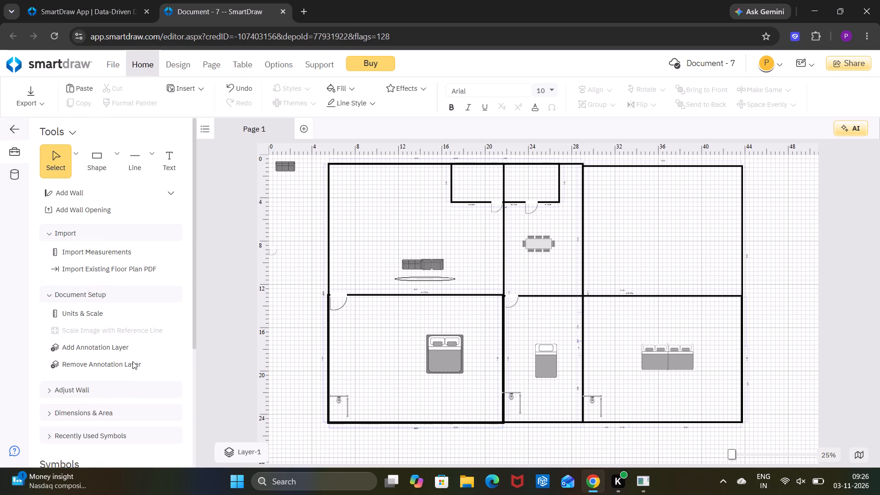
pyautogui.scroll(1, 132, 361)
pyautogui.scroll(-5, 111, 396)
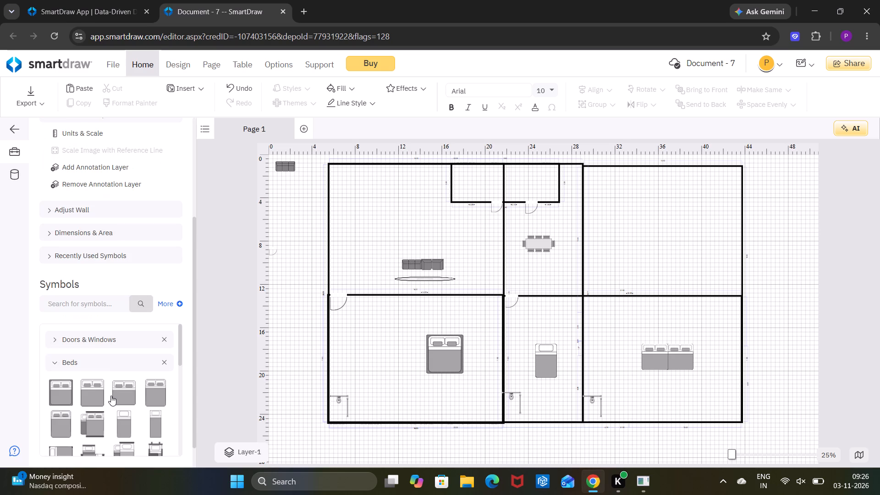
pyautogui.click(55, 361)
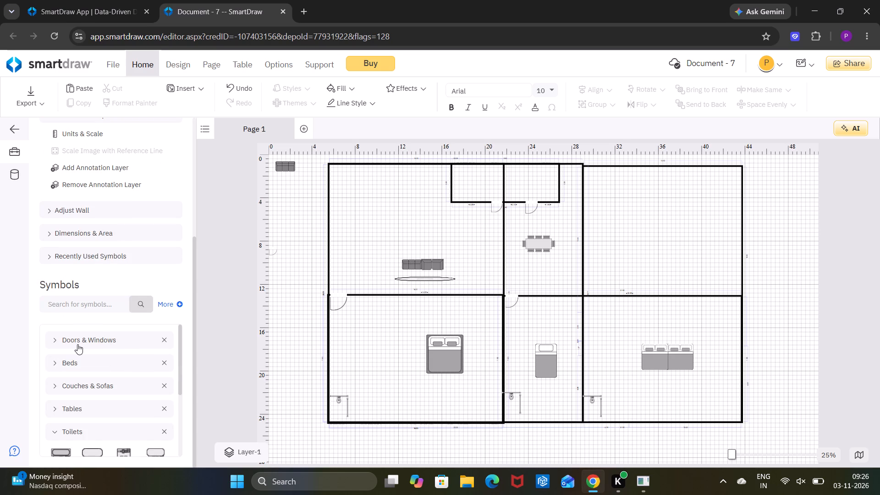
pyautogui.click(77, 344)
pyautogui.scroll(-1, 81, 352)
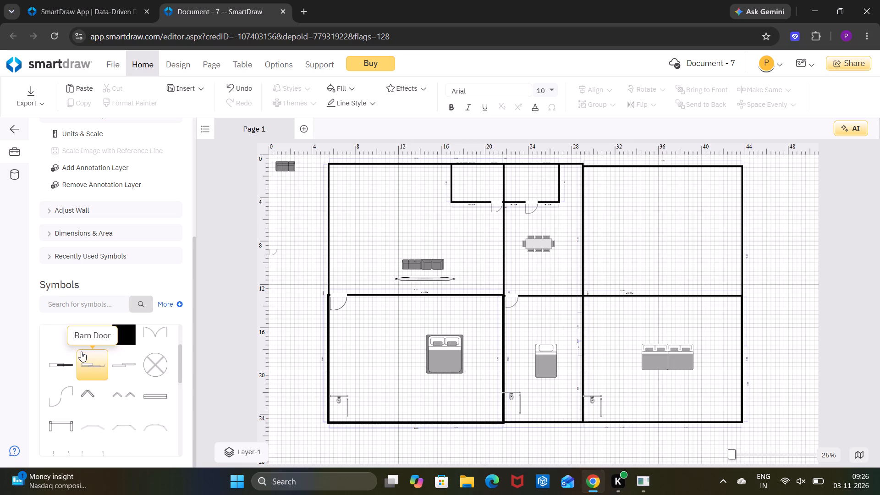
pyautogui.scroll(-1, 83, 394)
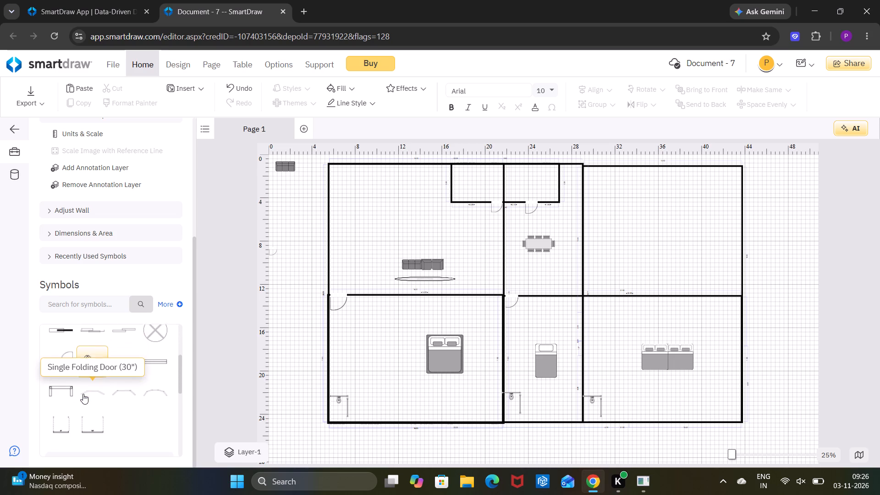
pyautogui.scroll(-1, 83, 394)
pyautogui.click(93, 403)
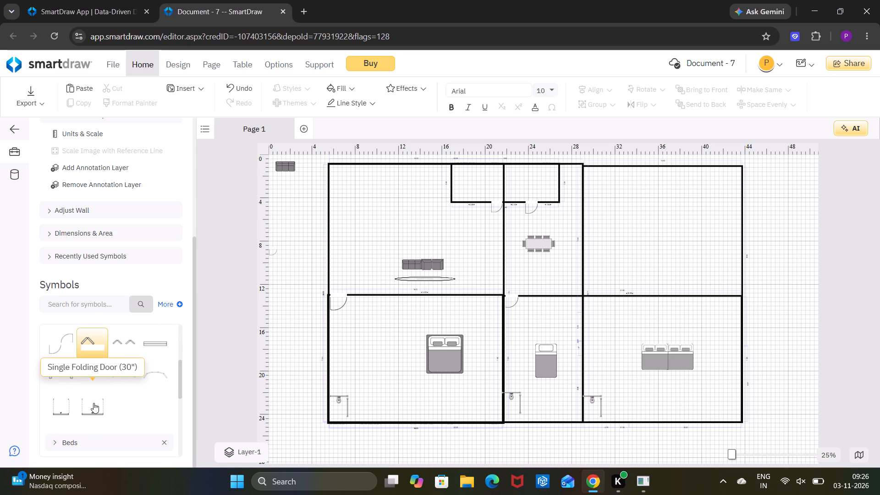
pyautogui.tripleClick(93, 403)
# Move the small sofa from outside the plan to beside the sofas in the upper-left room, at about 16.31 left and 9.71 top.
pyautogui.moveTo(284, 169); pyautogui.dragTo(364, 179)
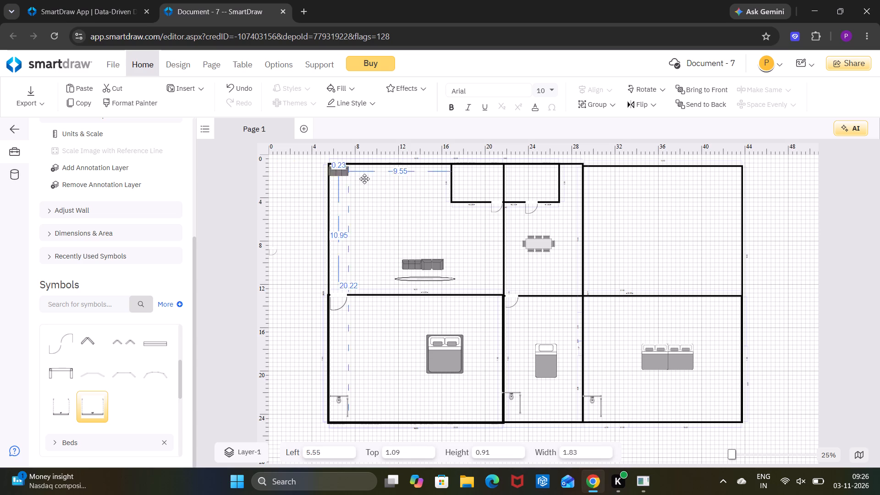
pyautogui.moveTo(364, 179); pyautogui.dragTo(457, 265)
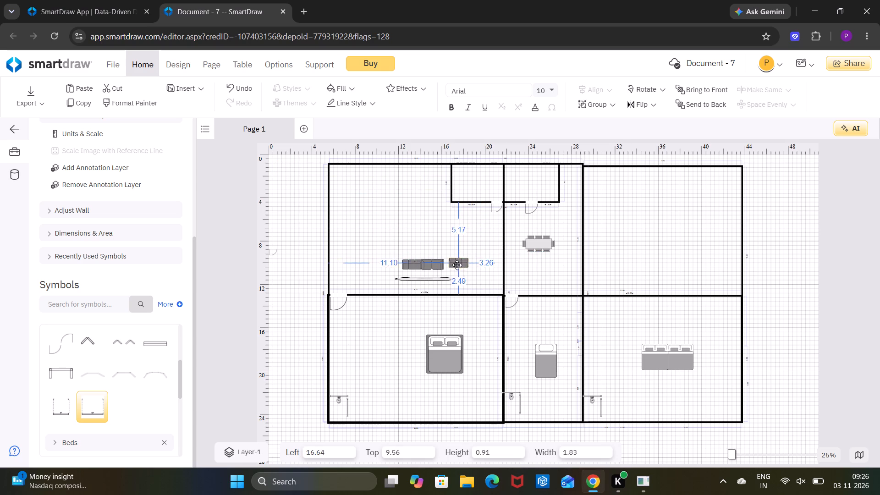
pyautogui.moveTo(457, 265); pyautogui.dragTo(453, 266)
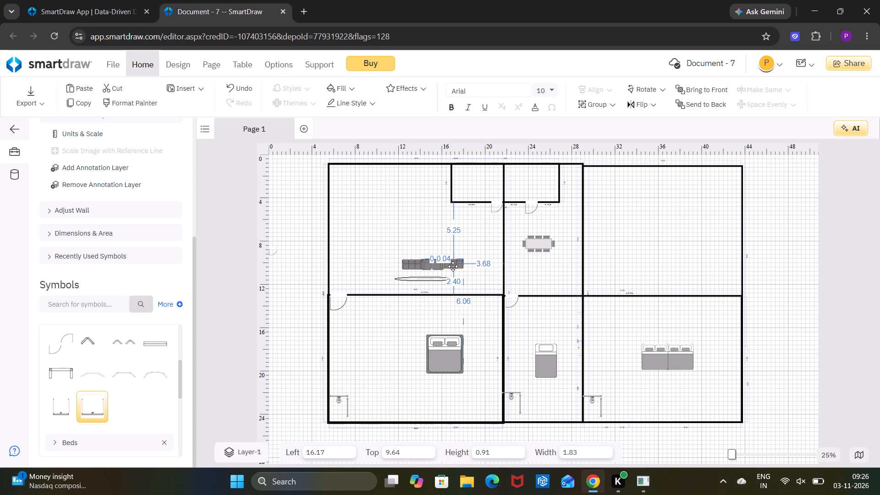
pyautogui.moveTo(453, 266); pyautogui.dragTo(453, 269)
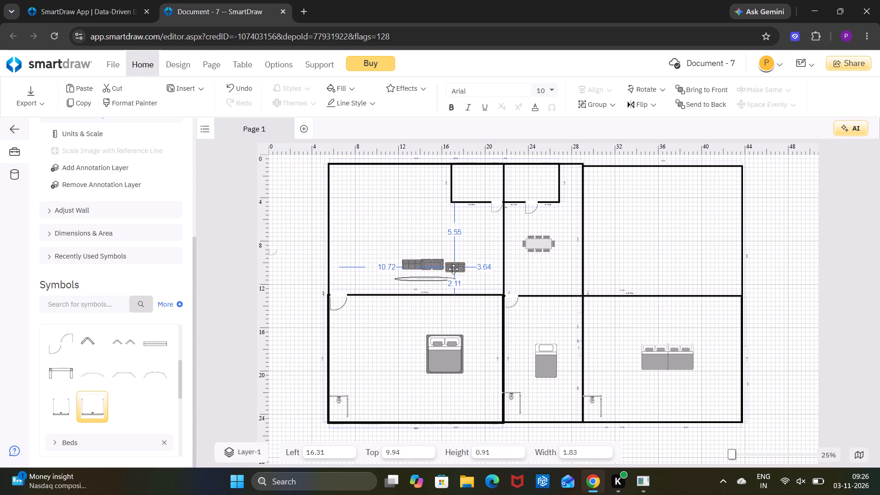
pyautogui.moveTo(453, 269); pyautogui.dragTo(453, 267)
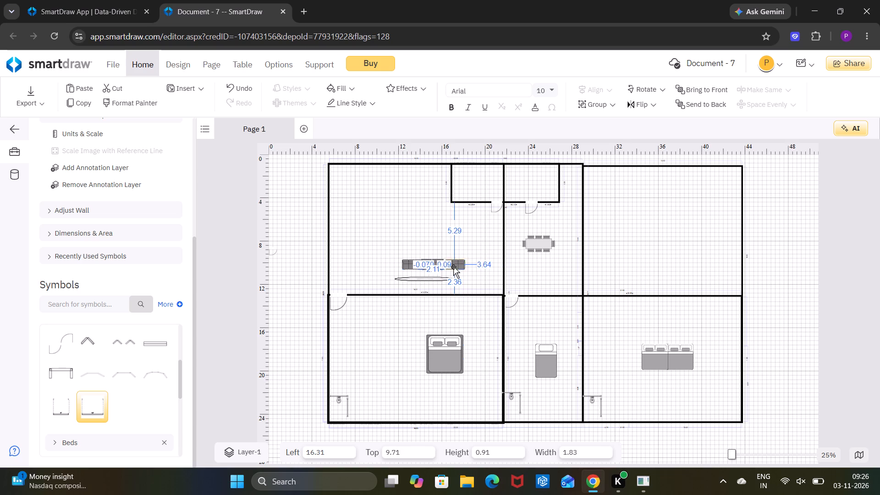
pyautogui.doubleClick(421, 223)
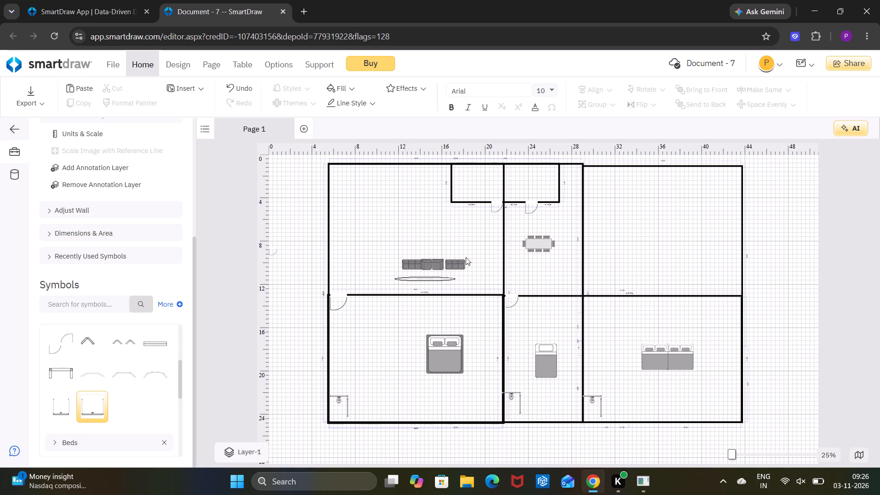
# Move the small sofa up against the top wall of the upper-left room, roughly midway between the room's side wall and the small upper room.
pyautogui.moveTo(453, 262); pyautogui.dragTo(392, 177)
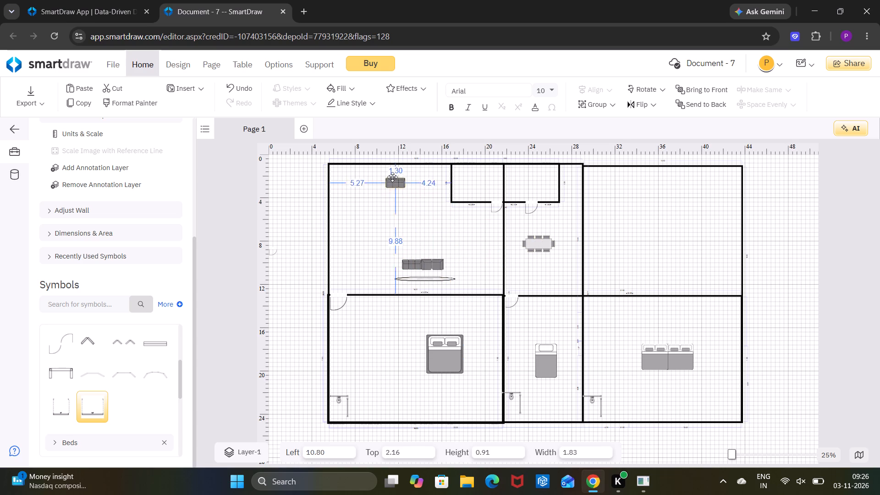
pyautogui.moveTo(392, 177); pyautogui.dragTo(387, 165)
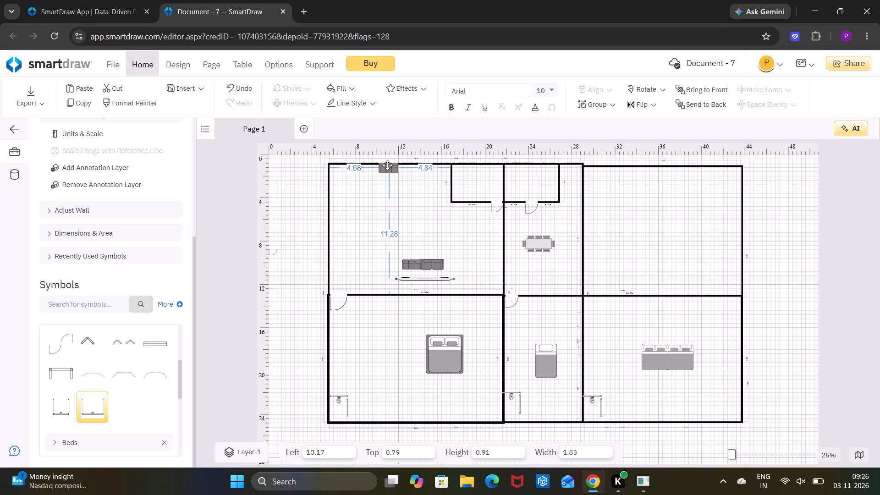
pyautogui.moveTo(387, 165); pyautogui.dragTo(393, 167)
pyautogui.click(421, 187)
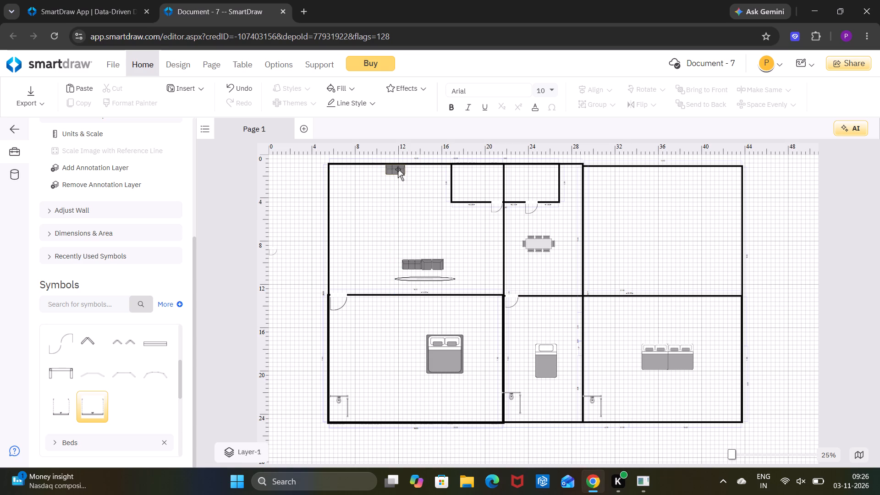
# Move the small sofa from the top wall to the end of the sofa row, at about 16.17 left and 9.64 top.
pyautogui.moveTo(396, 165); pyautogui.dragTo(459, 302)
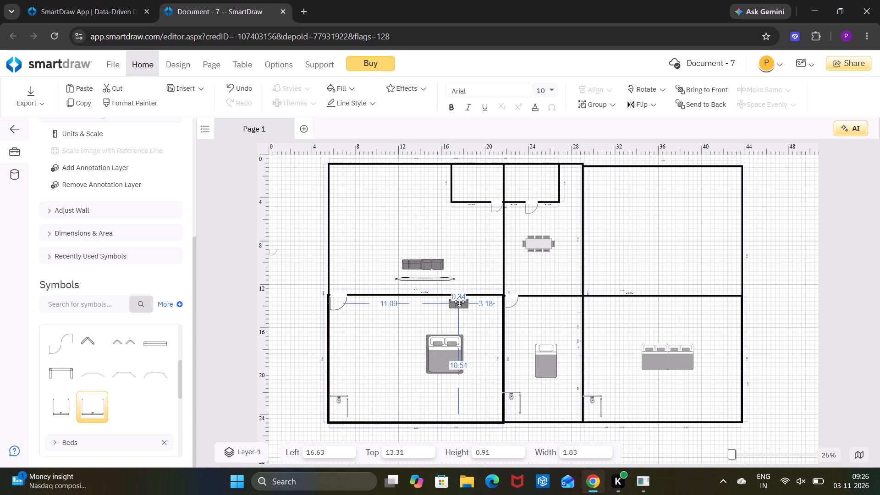
pyautogui.moveTo(459, 302); pyautogui.dragTo(454, 260)
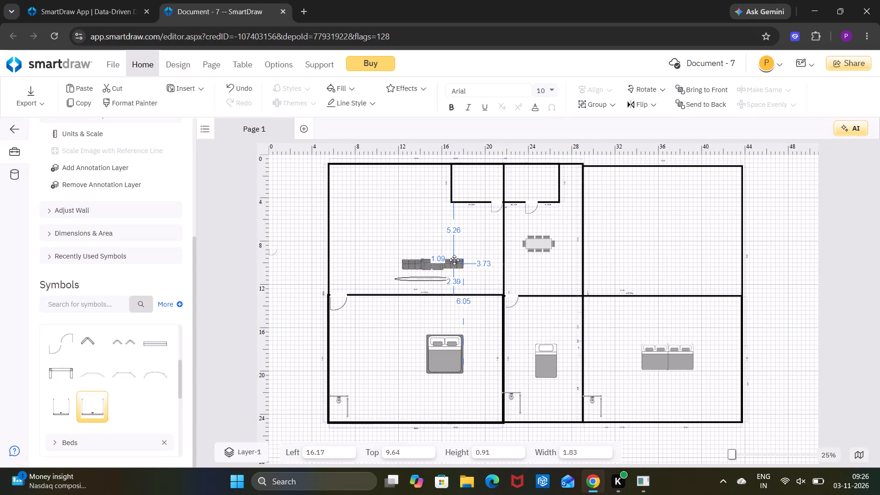
pyautogui.moveTo(454, 260); pyautogui.dragTo(455, 258)
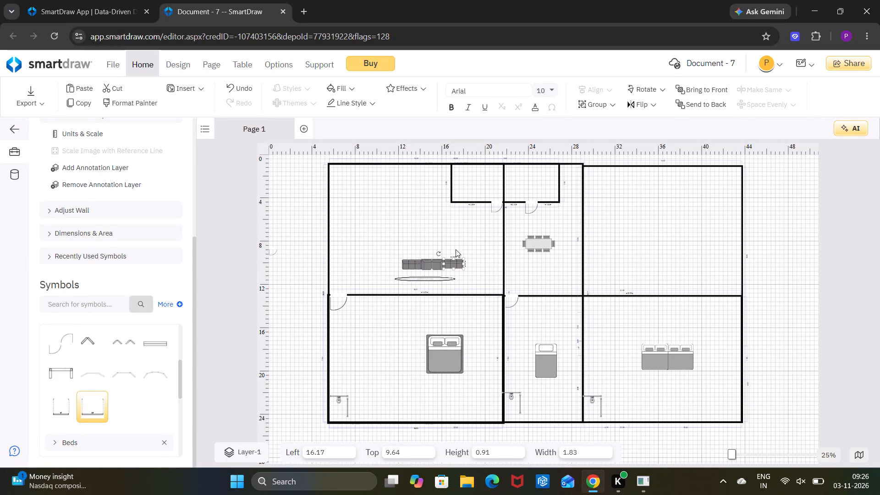
pyautogui.click(456, 249)
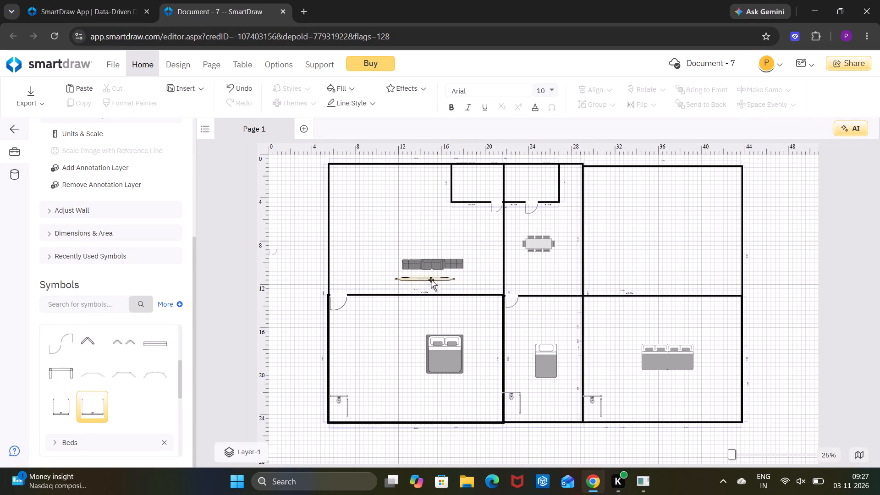
# Move the long, thin oval to sit centred just below the sofa row, at about 12.37 left and 11.42 top.
pyautogui.moveTo(425, 277); pyautogui.dragTo(430, 277)
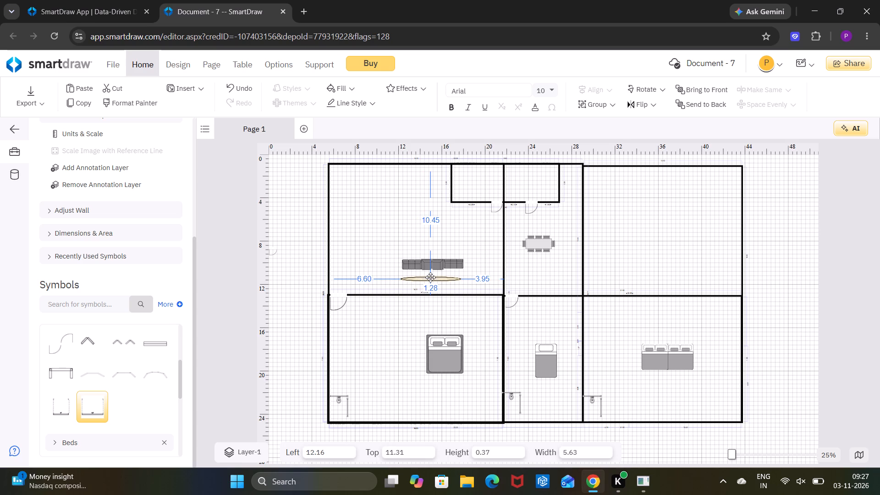
pyautogui.moveTo(430, 277); pyautogui.dragTo(434, 312)
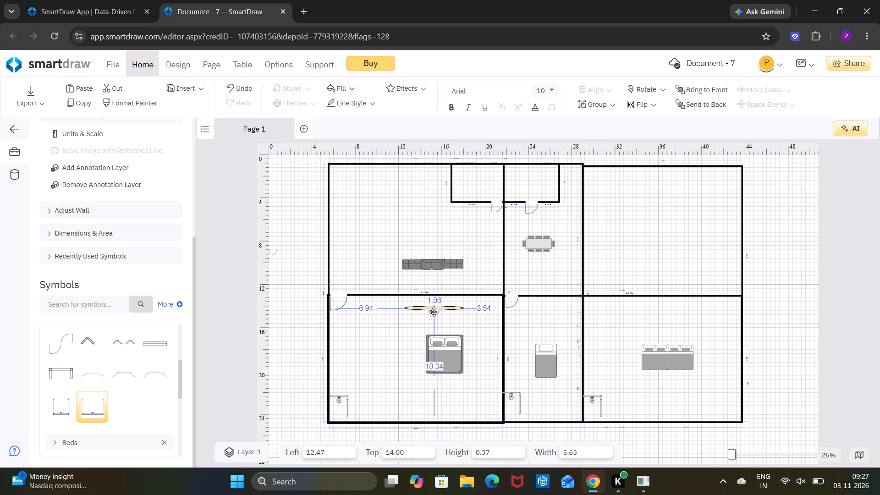
pyautogui.moveTo(434, 312); pyautogui.dragTo(433, 287)
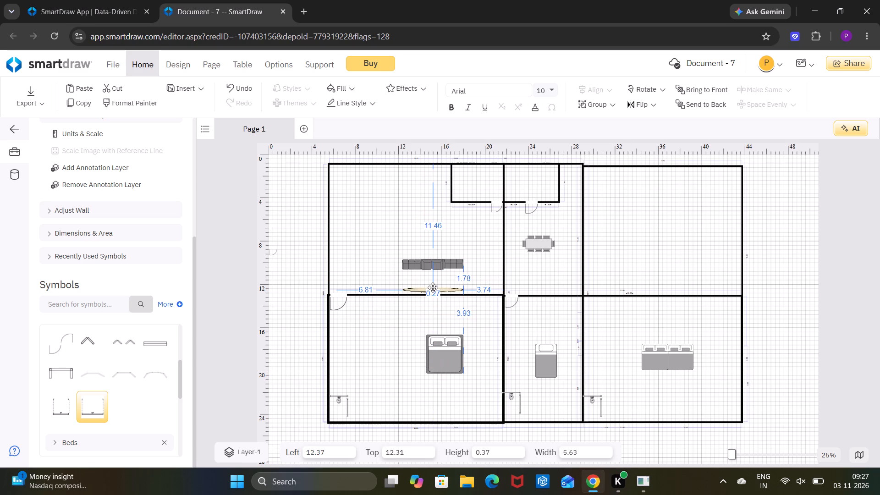
pyautogui.moveTo(433, 287); pyautogui.dragTo(434, 283)
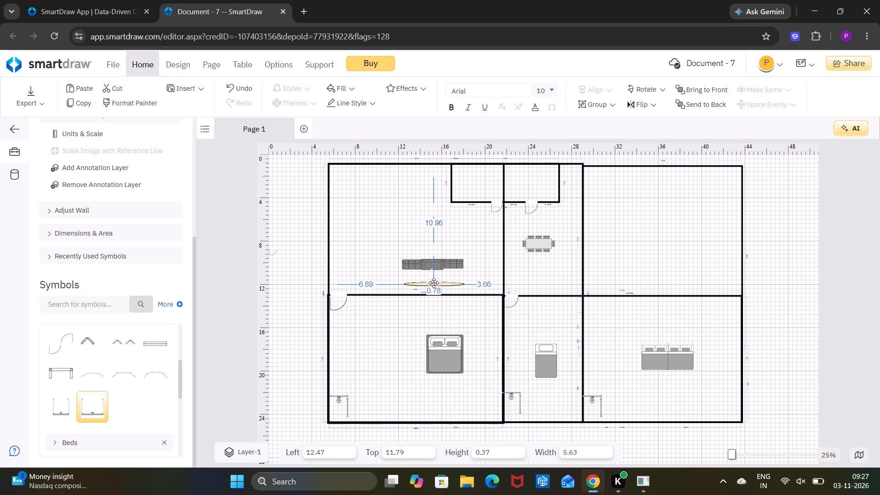
pyautogui.moveTo(434, 283); pyautogui.dragTo(434, 279)
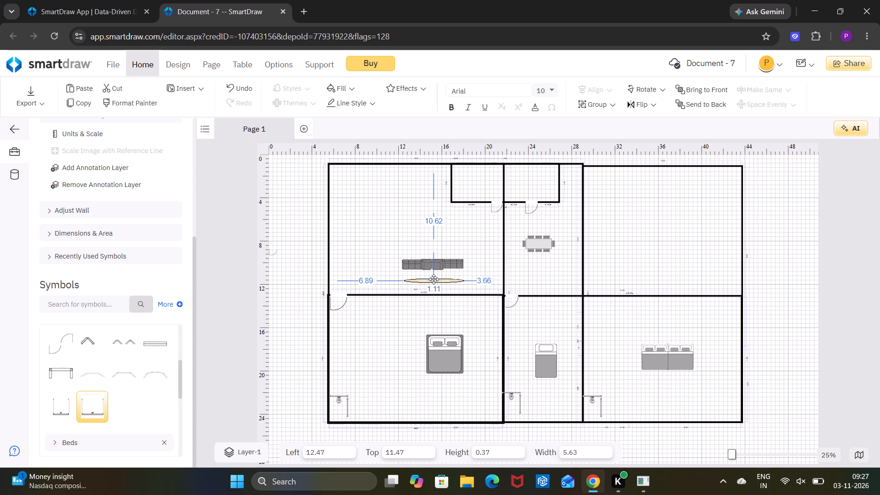
pyautogui.moveTo(434, 279); pyautogui.dragTo(434, 278)
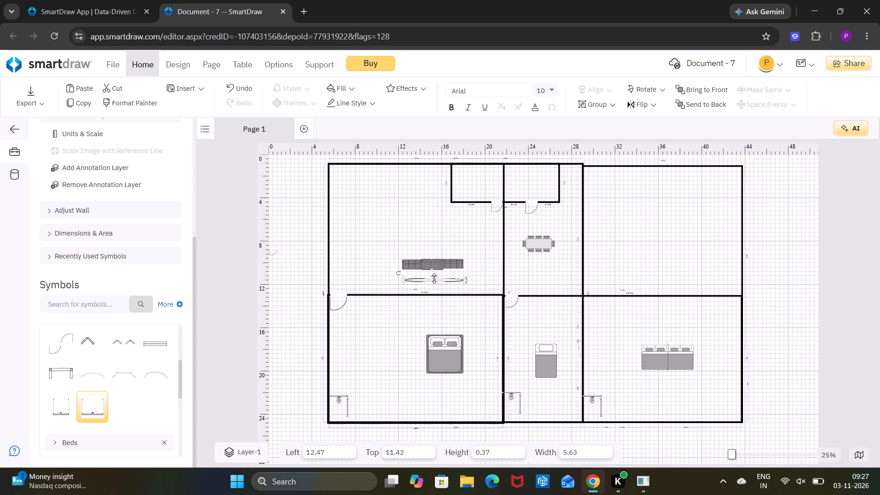
pyautogui.click(481, 259)
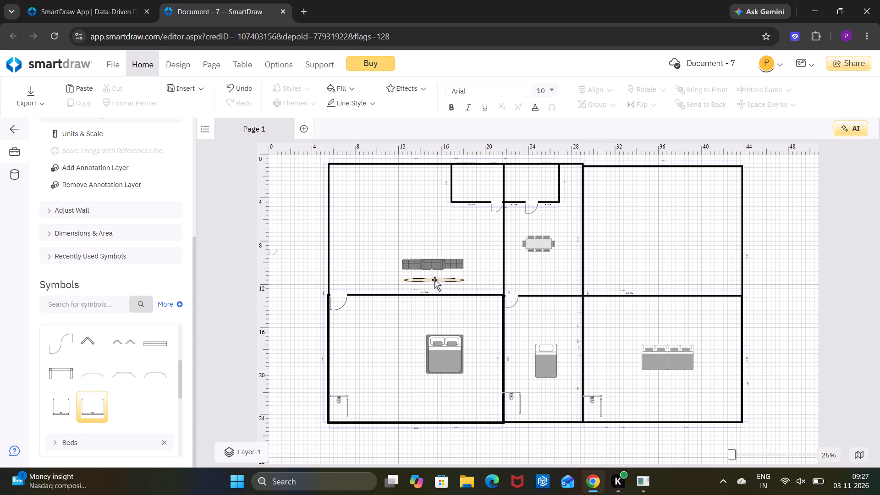
pyautogui.click(434, 279)
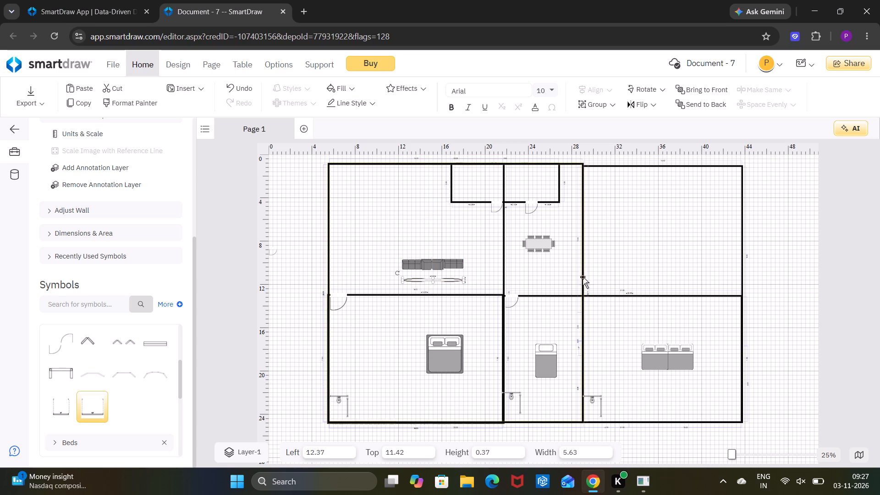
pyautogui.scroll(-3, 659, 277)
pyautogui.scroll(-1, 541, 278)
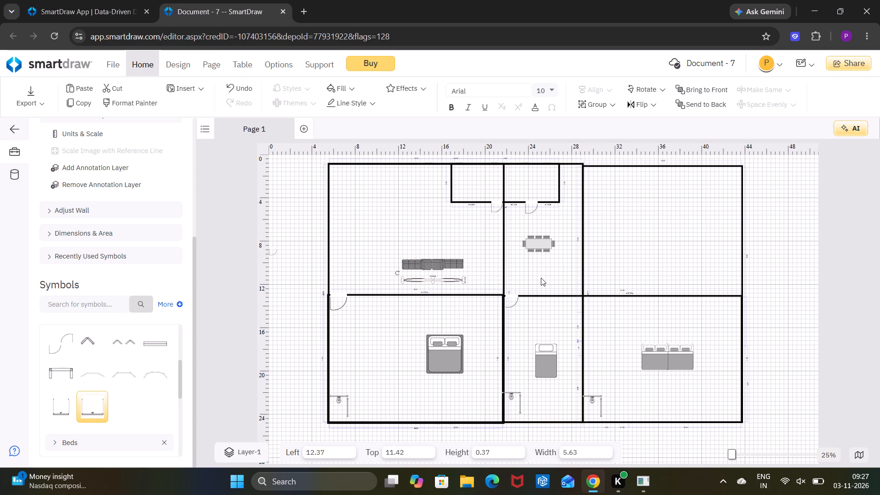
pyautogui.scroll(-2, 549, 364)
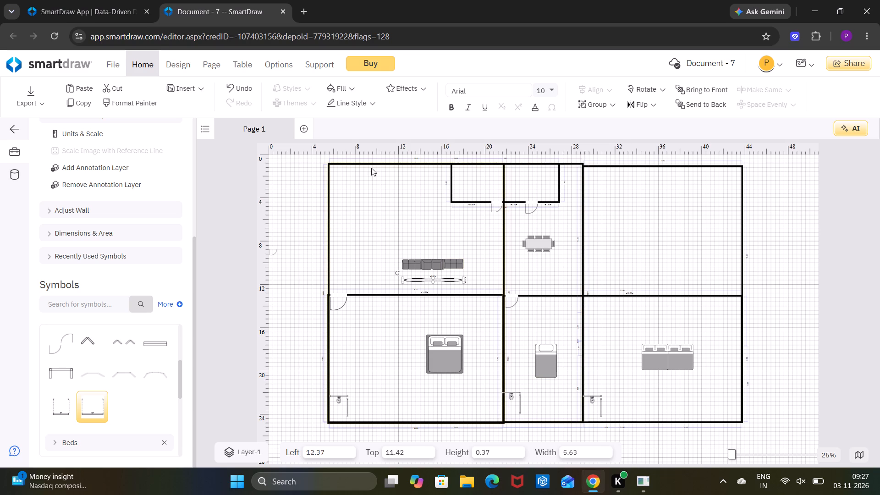
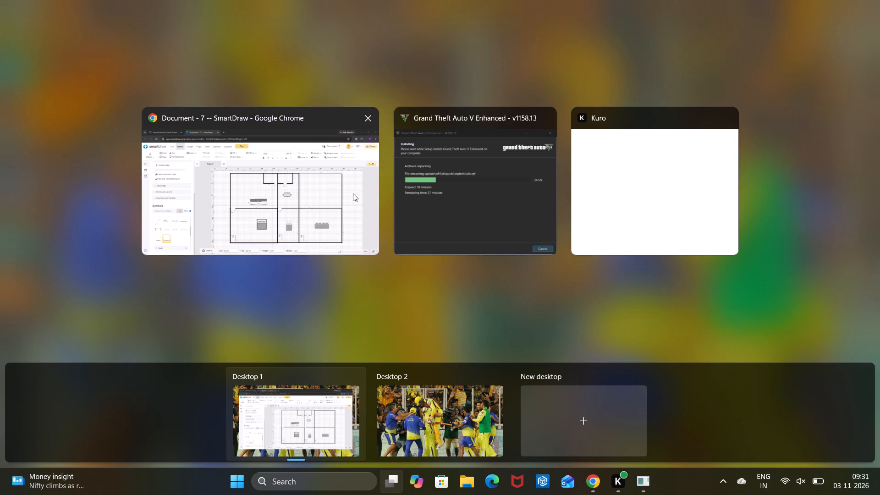
# Switch back to the SmartDraw floor plan document in Google Chrome.
pyautogui.click(317, 197)
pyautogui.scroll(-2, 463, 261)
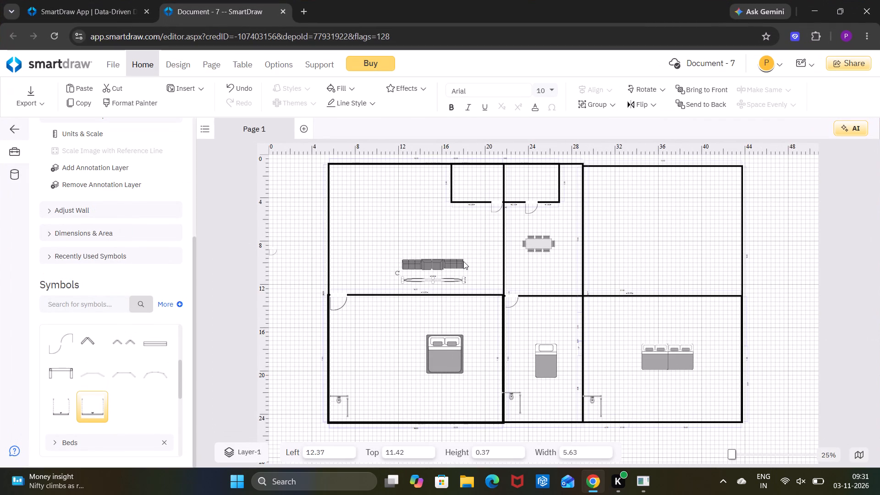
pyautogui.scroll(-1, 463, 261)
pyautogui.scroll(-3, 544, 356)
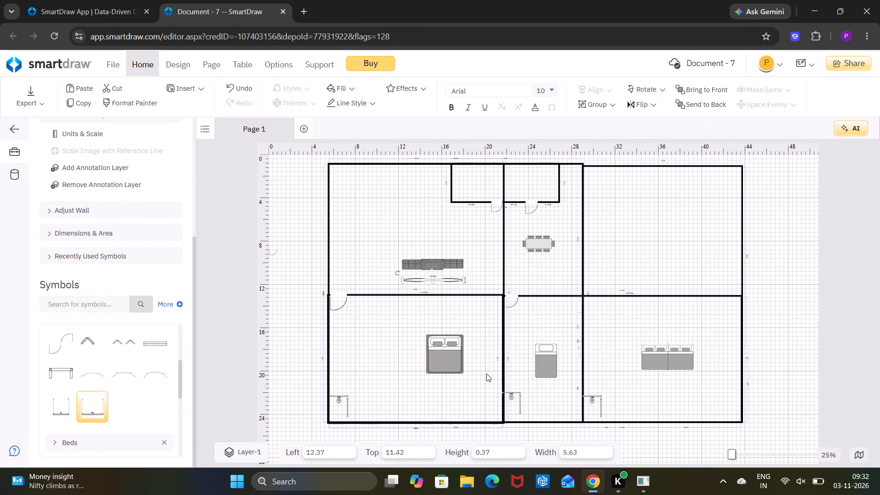
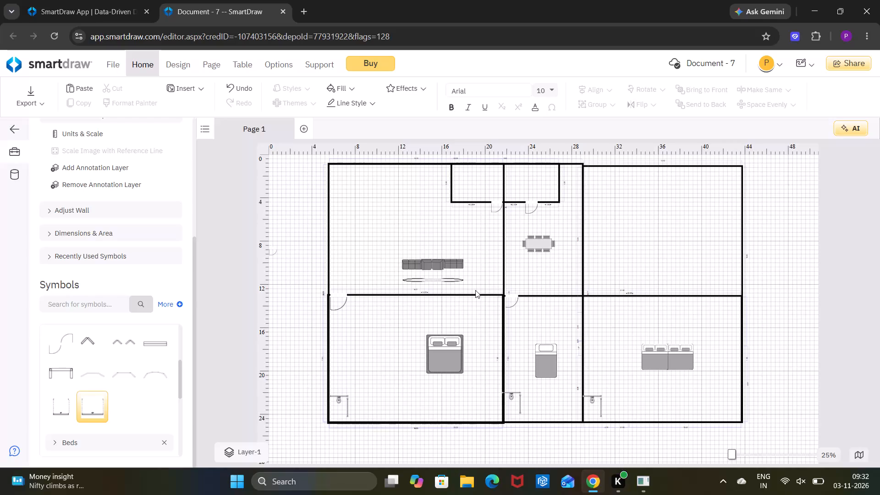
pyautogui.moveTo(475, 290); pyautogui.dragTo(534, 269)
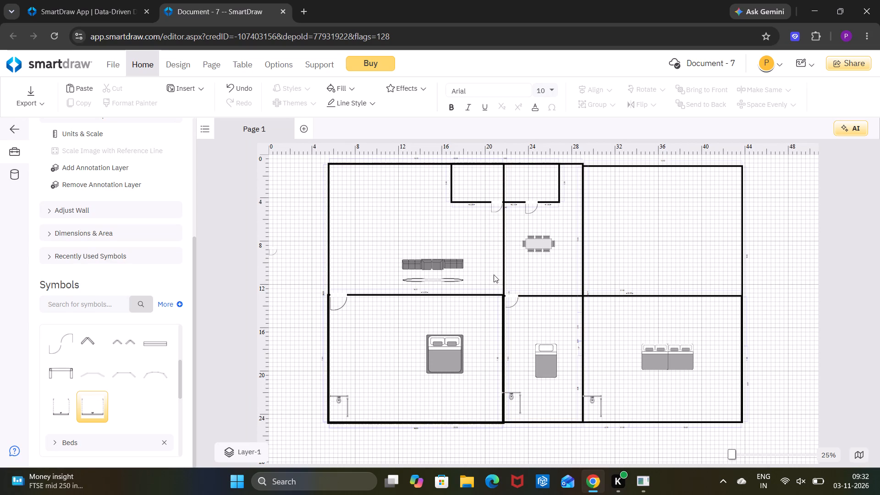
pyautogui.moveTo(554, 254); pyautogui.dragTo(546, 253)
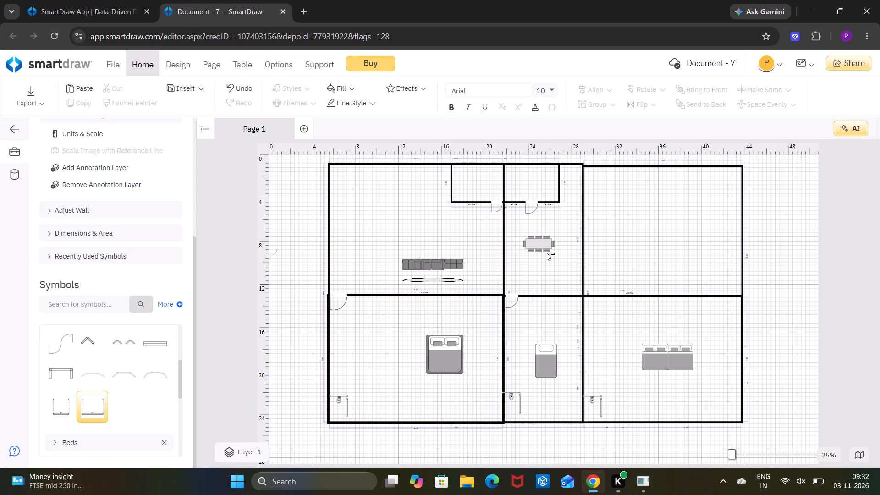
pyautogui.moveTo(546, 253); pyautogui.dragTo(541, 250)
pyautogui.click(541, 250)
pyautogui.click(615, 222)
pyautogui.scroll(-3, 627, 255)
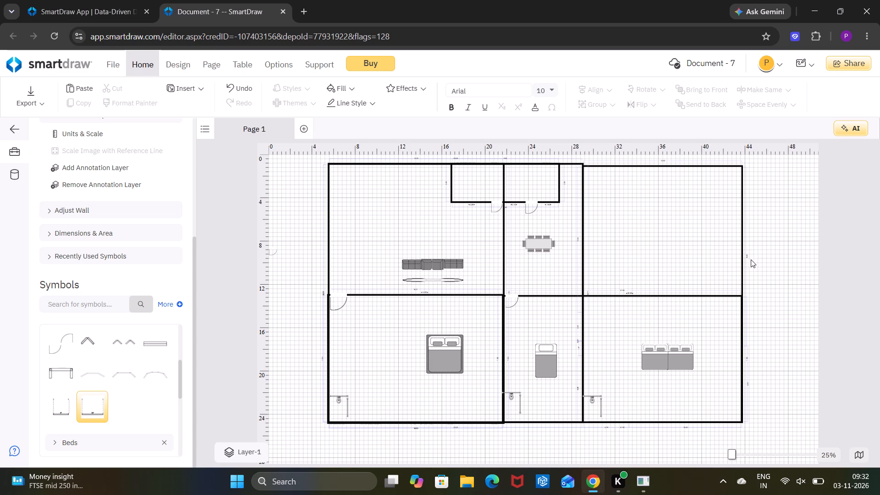
# Move the lower end of the plan's right outer wall slightly outward.
pyautogui.click(747, 257)
pyautogui.click(747, 257)
pyautogui.moveTo(747, 257); pyautogui.dragTo(843, 243)
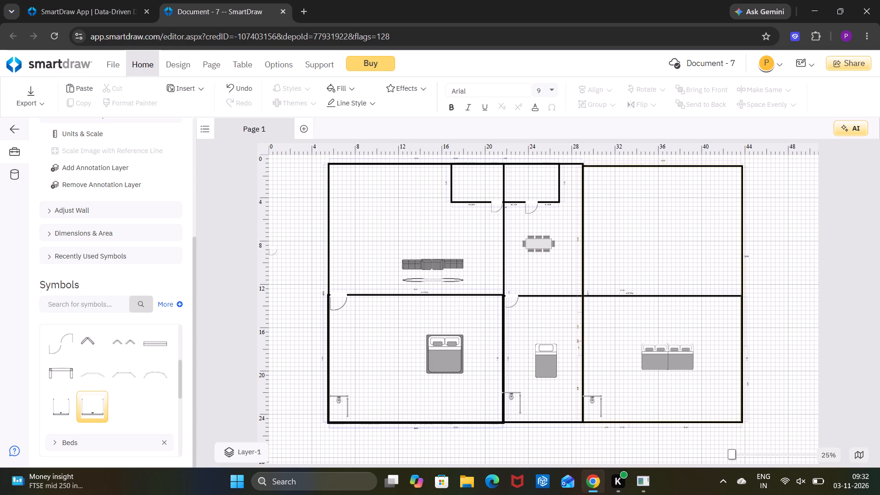
pyautogui.click(746, 256)
pyautogui.moveTo(746, 256); pyautogui.dragTo(798, 252, button='right')
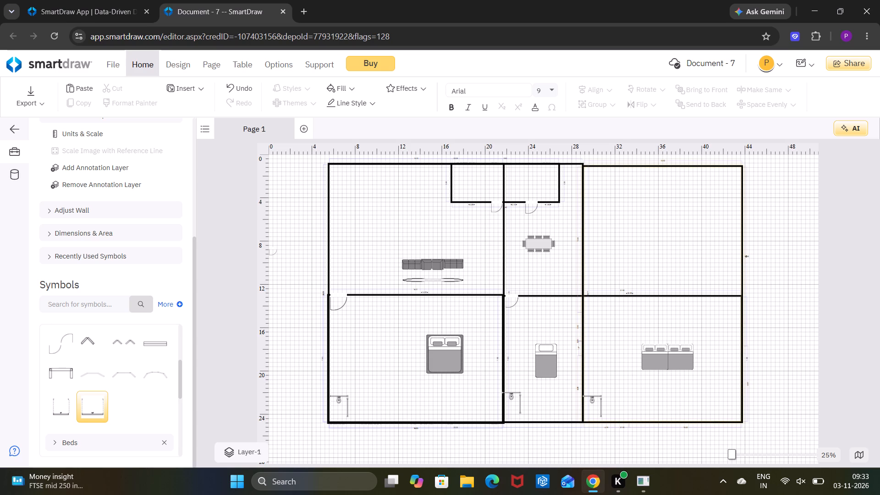
pyautogui.click(747, 256)
pyautogui.click(747, 256)
pyautogui.click(725, 257)
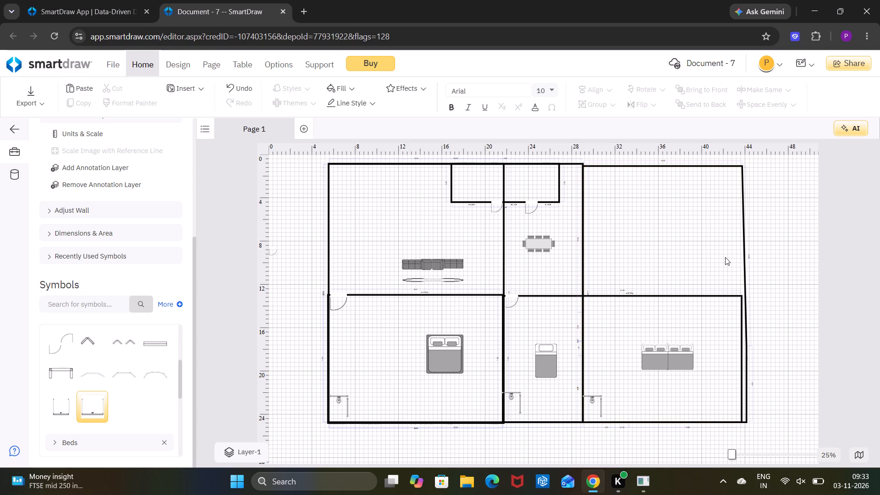
pyautogui.click(698, 261)
# Widen the lower-right room outline to about 22.36 so its side meets the shifted outer wall.
pyautogui.click(740, 297)
pyautogui.click(740, 297)
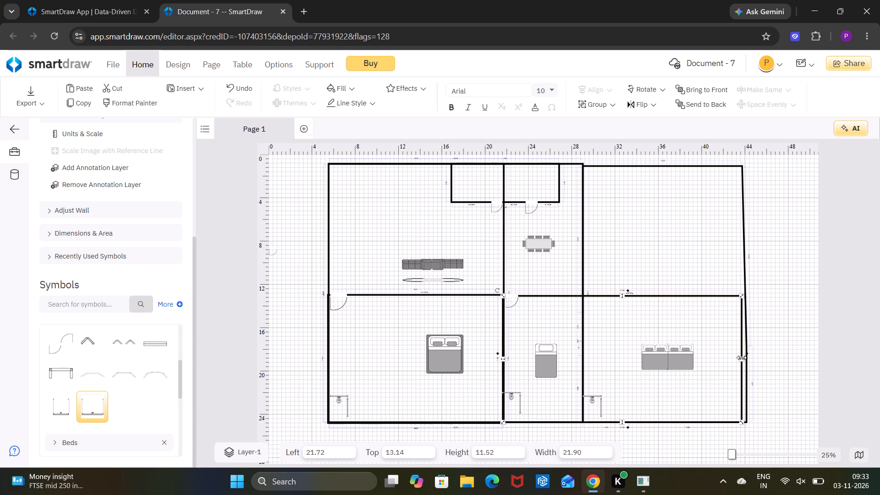
pyautogui.moveTo(742, 359); pyautogui.dragTo(750, 362)
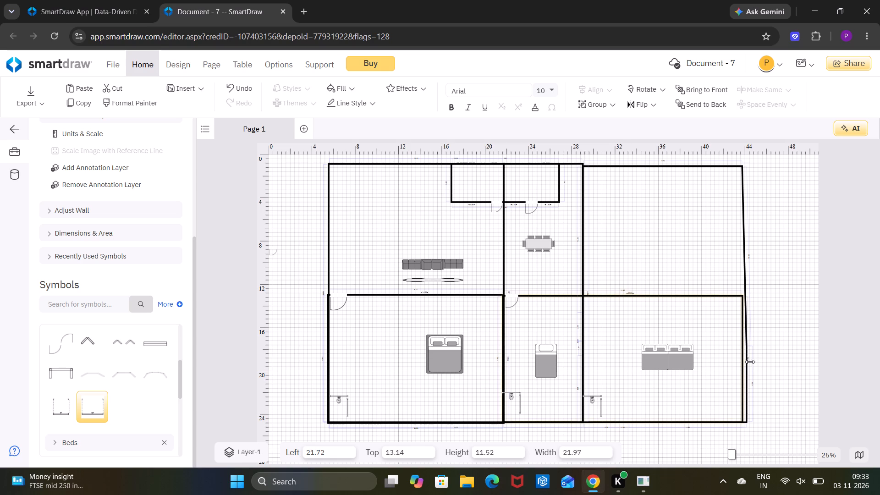
pyautogui.moveTo(750, 362); pyautogui.dragTo(745, 362)
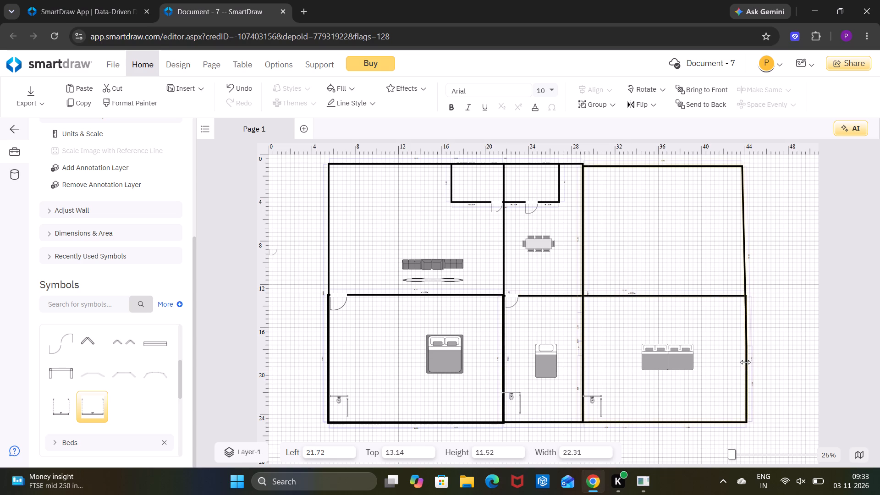
pyautogui.moveTo(745, 362); pyautogui.dragTo(746, 362)
pyautogui.click(780, 330)
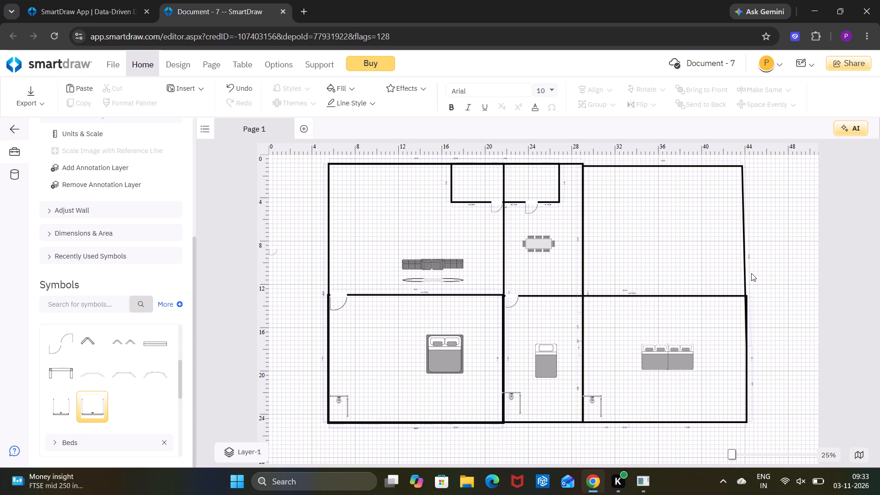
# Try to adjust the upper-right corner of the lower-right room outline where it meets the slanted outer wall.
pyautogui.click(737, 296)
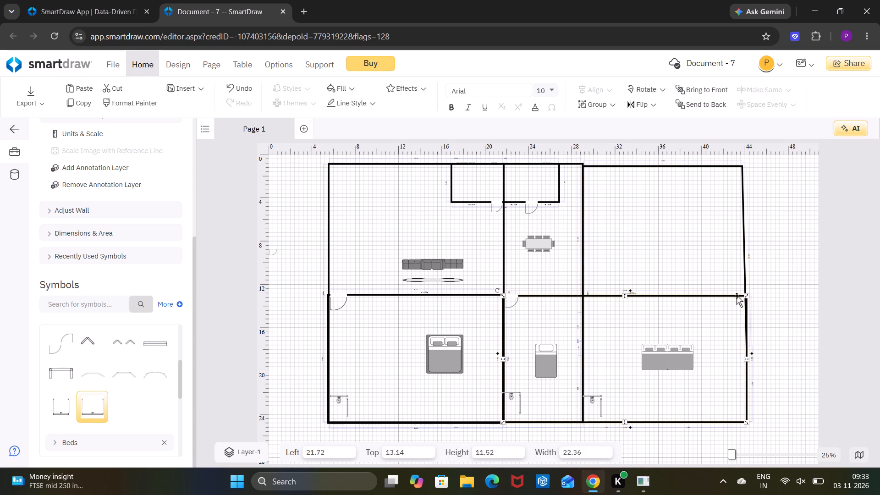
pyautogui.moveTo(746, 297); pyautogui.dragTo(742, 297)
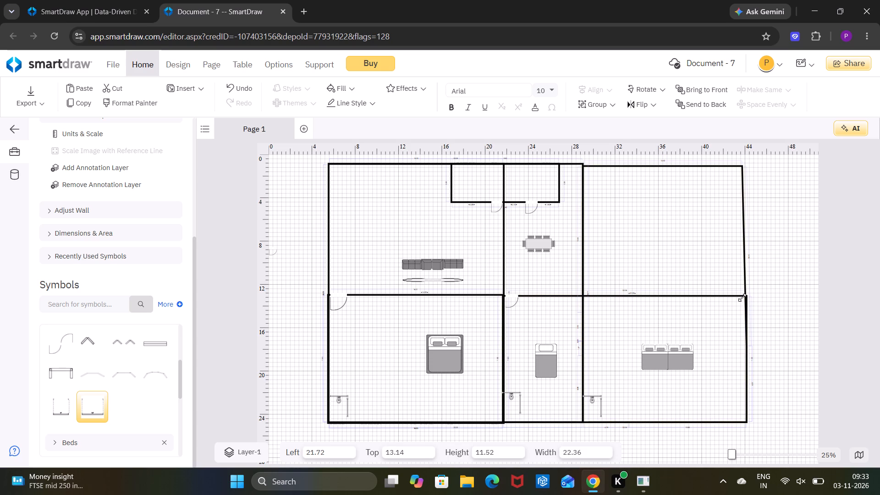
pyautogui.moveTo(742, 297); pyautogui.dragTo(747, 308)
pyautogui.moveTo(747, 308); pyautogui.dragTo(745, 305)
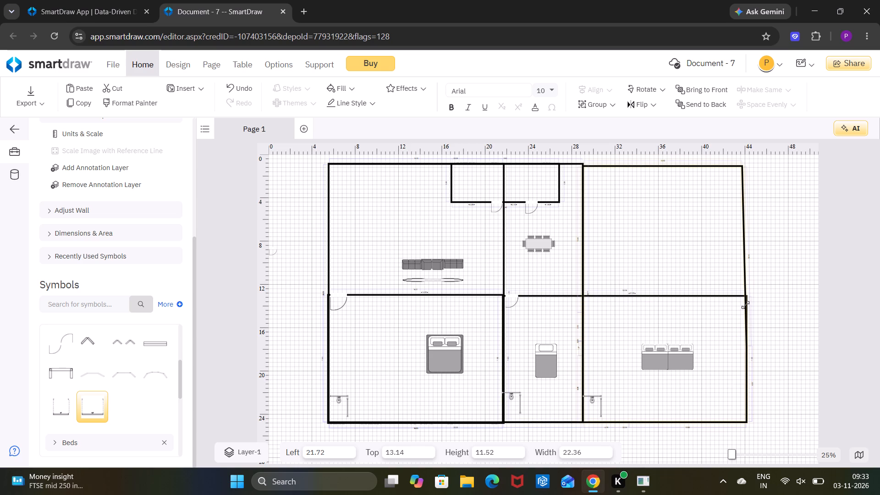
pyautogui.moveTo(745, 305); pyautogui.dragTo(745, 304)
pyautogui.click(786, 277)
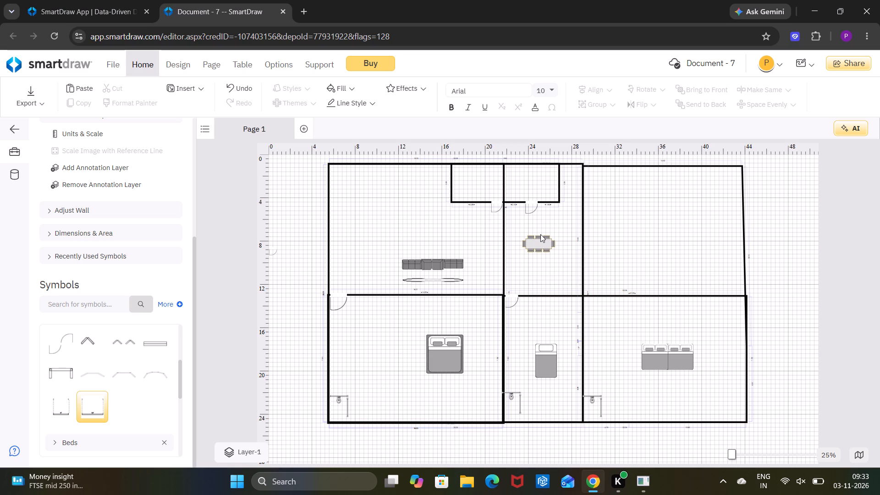
# Widen the small upper room enclosure to about 12.02 so its right side reaches the neighbouring long vertical wall.
pyautogui.click(559, 202)
pyautogui.rightClick(559, 202)
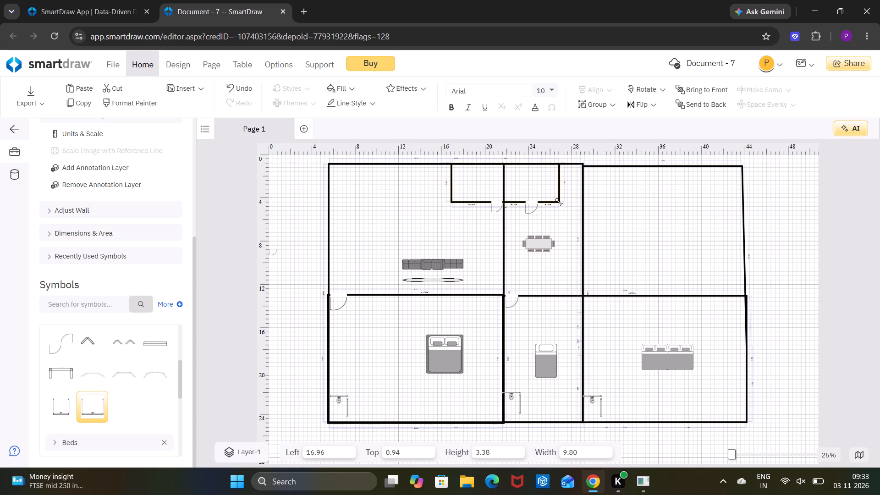
pyautogui.moveTo(559, 181); pyautogui.dragTo(583, 183)
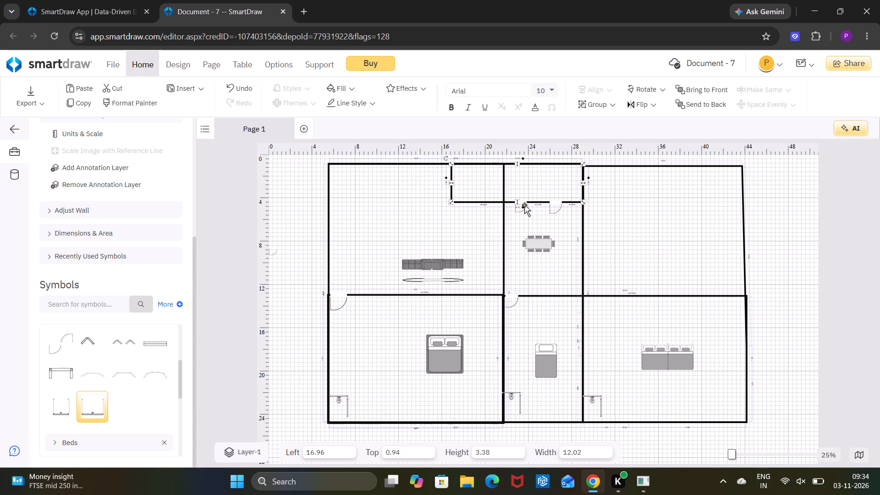
# Relocate the left door on the small upper enclosure's bottom wall to the section left of the vertical dividing wall.
pyautogui.click(521, 203)
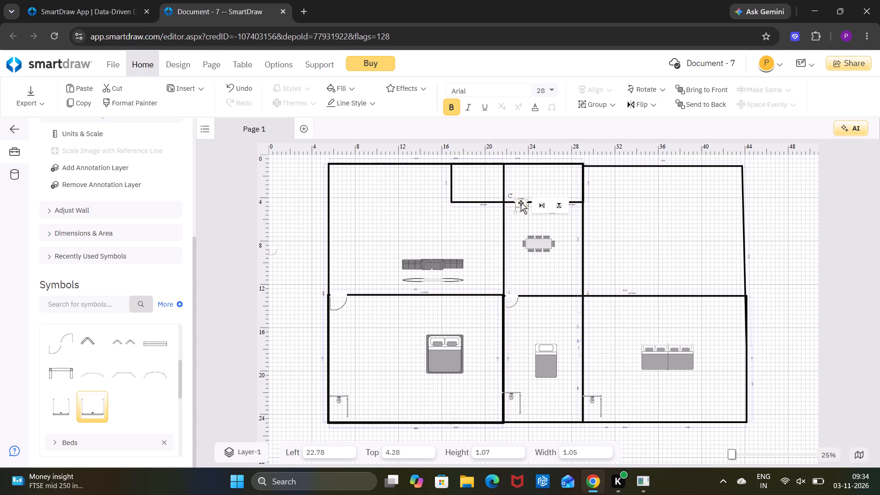
pyautogui.moveTo(521, 203); pyautogui.dragTo(498, 199, button='right')
pyautogui.moveTo(521, 203); pyautogui.dragTo(476, 199)
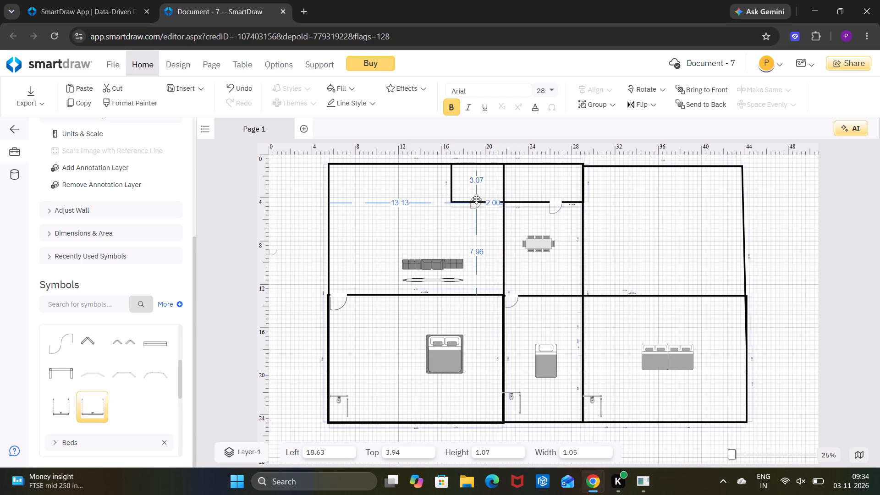
pyautogui.moveTo(476, 199); pyautogui.dragTo(493, 202)
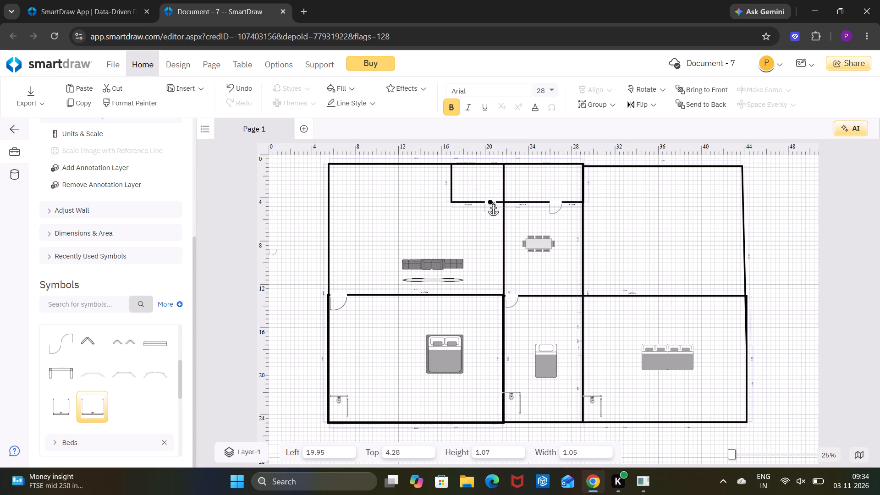
pyautogui.moveTo(493, 202); pyautogui.dragTo(497, 204)
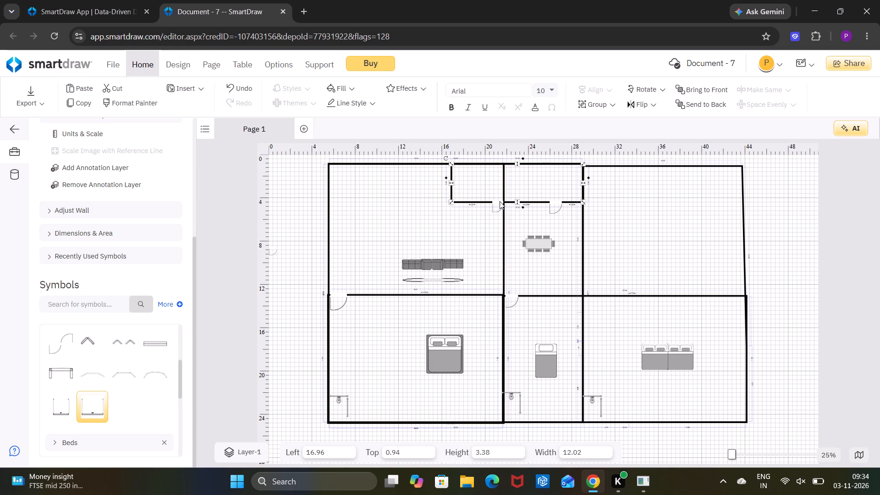
pyautogui.moveTo(499, 202); pyautogui.dragTo(479, 199)
pyautogui.click(523, 186)
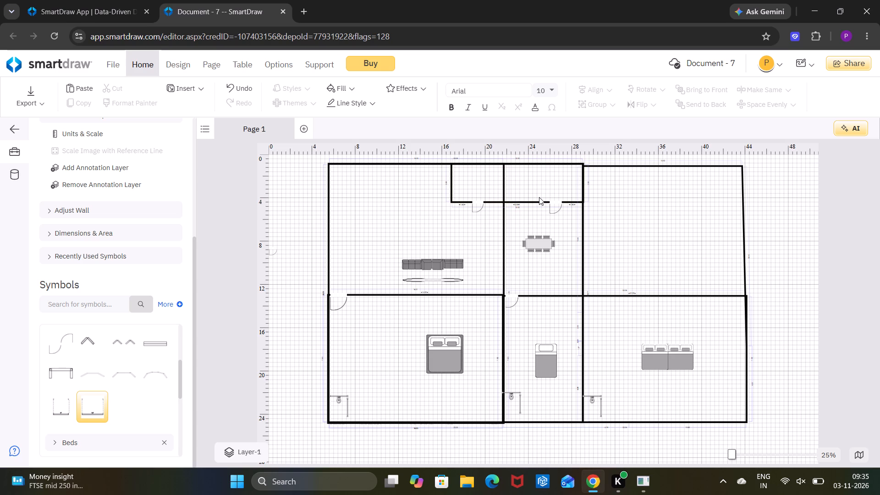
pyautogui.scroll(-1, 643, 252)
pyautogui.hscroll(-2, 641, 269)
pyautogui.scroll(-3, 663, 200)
# Look through the Doors & Windows symbol library for a suitable window type.
pyautogui.scroll(-2, 430, 317)
pyautogui.scroll(-1, 147, 383)
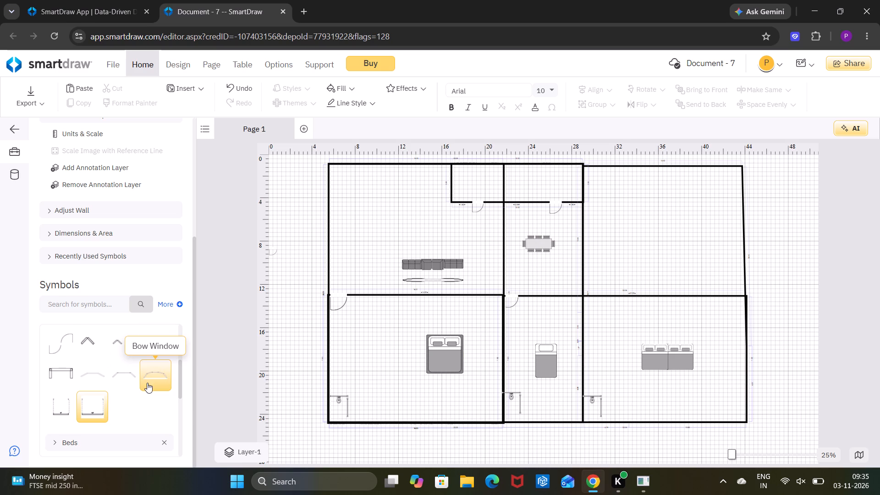
pyautogui.scroll(-1, 147, 383)
pyautogui.scroll(4, 147, 383)
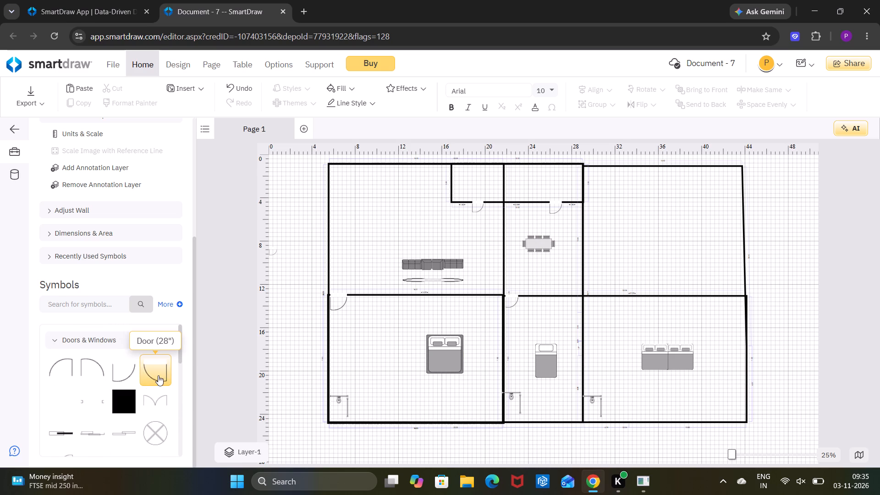
pyautogui.scroll(-1, 104, 405)
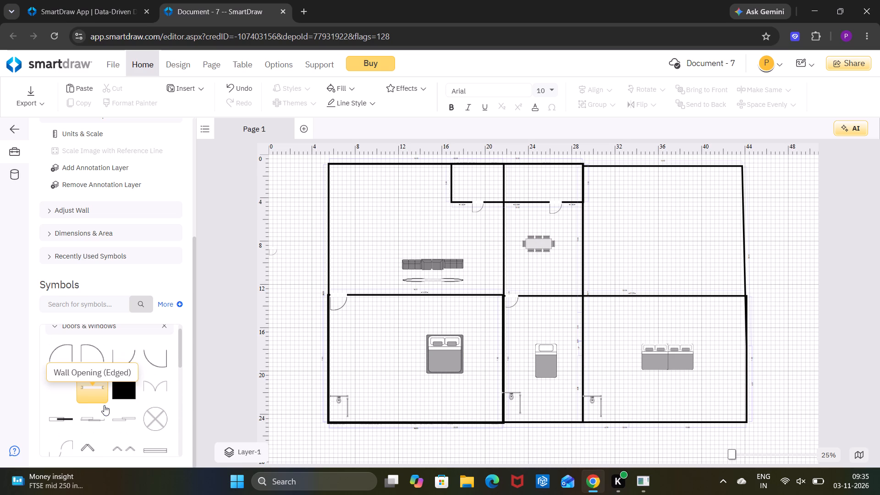
pyautogui.scroll(-1, 104, 405)
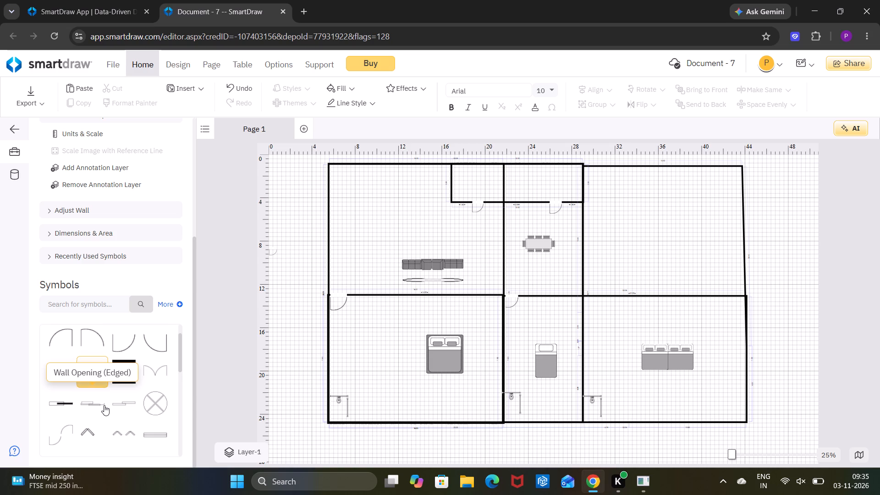
pyautogui.scroll(-1, 104, 405)
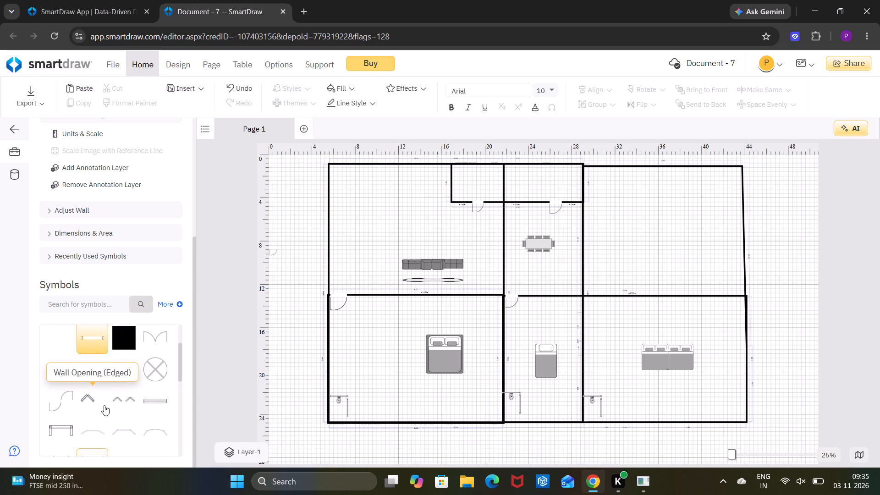
pyautogui.scroll(-1, 104, 405)
pyautogui.scroll(1, 105, 393)
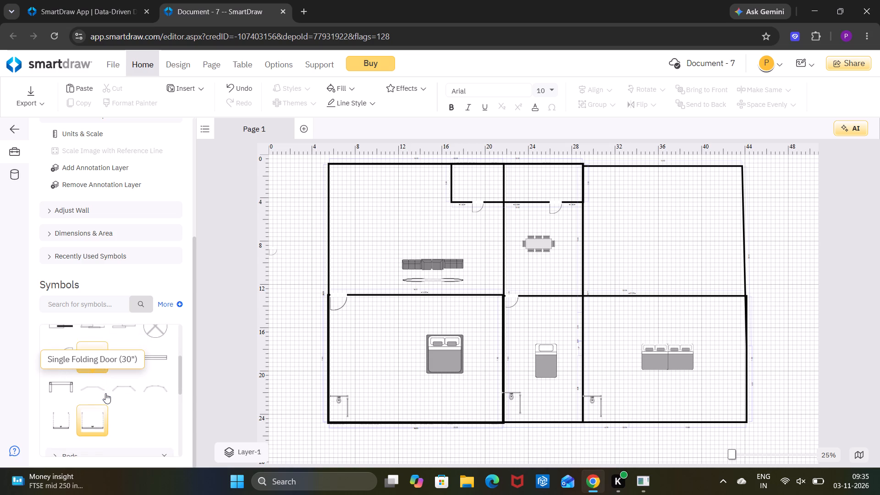
pyautogui.scroll(1, 105, 393)
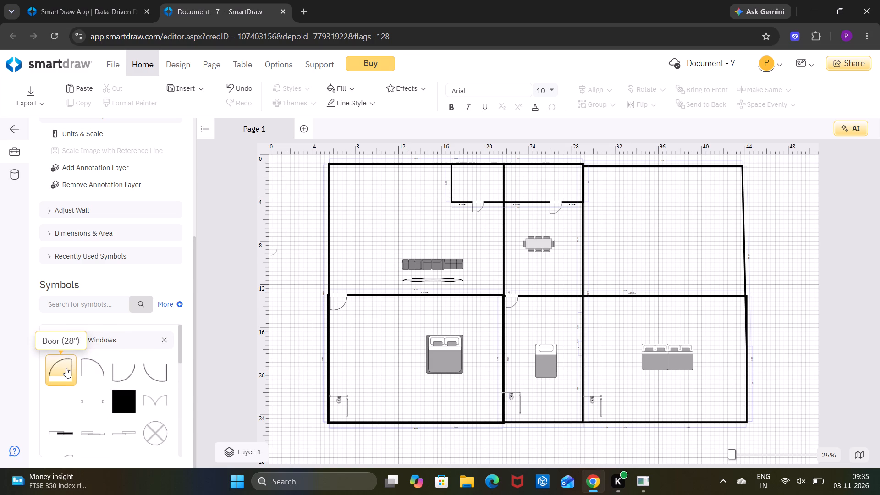
pyautogui.click(66, 368)
pyautogui.click(66, 368)
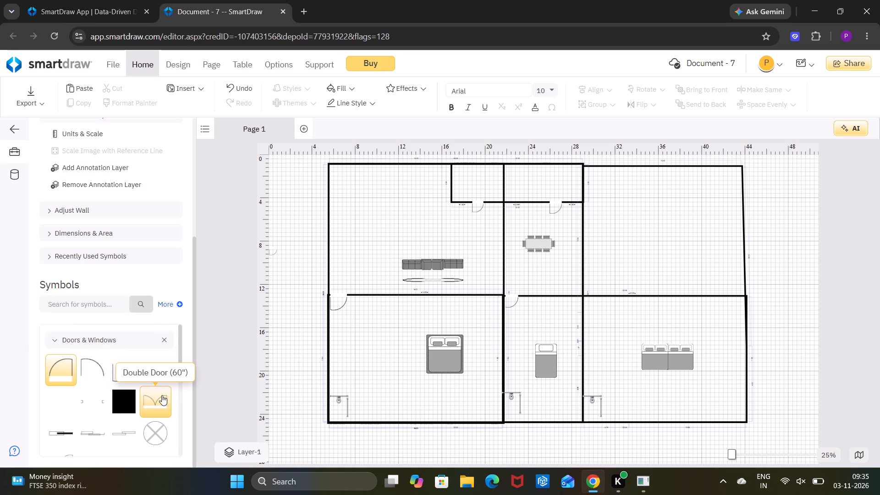
pyautogui.moveTo(162, 395); pyautogui.dragTo(151, 391, button='right')
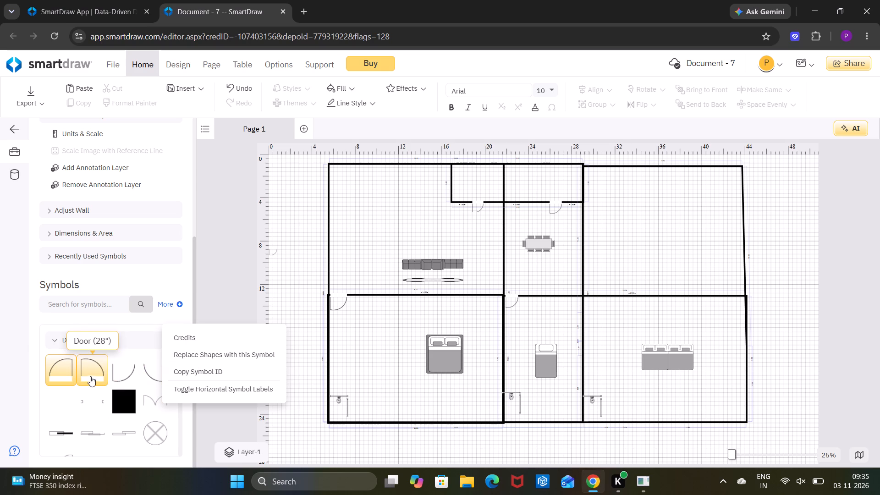
pyautogui.scroll(-1, 159, 416)
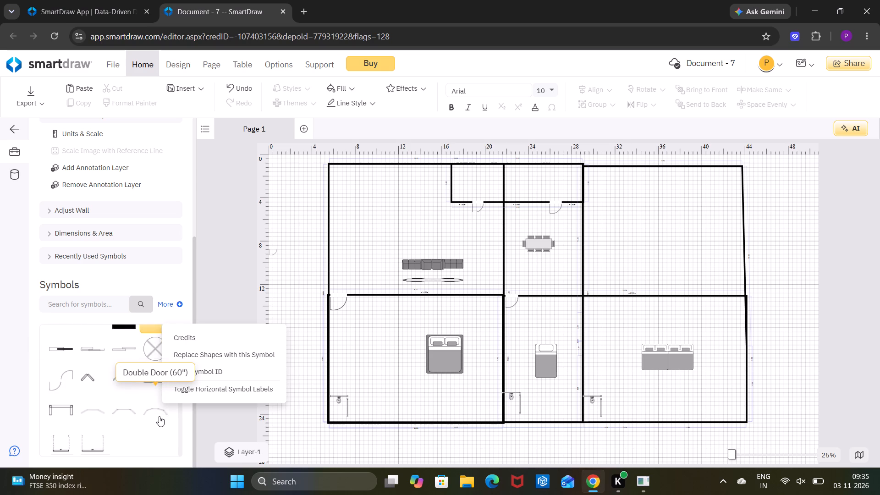
pyautogui.scroll(-1, 159, 416)
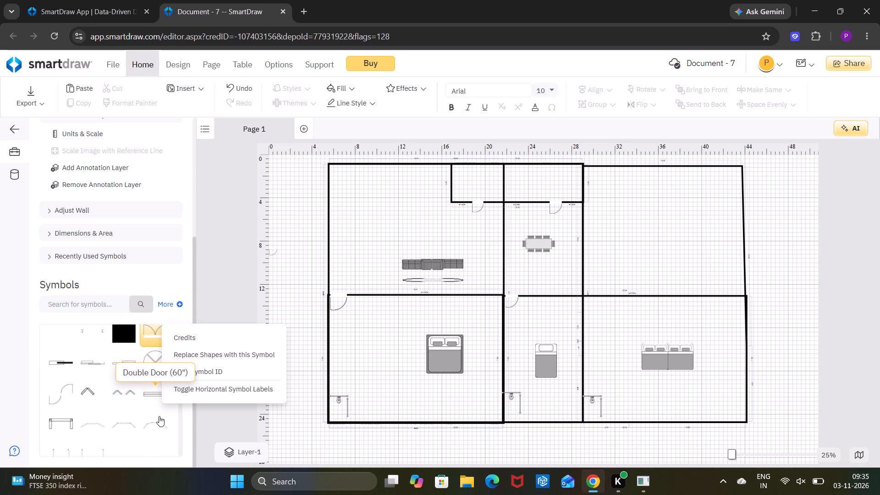
pyautogui.scroll(-1, 159, 416)
# Add two Bow Window symbols to the floor plan from the Doors & Windows library.
pyautogui.click(157, 424)
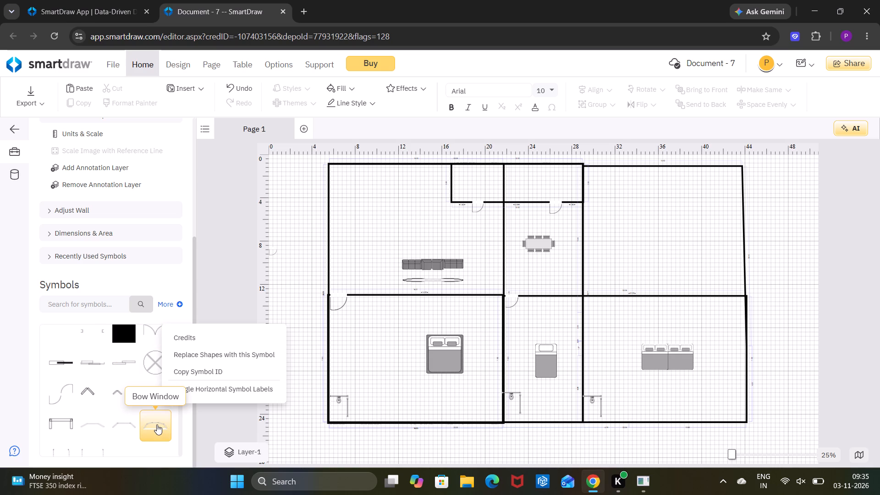
pyautogui.moveTo(157, 424); pyautogui.dragTo(190, 407, button='right')
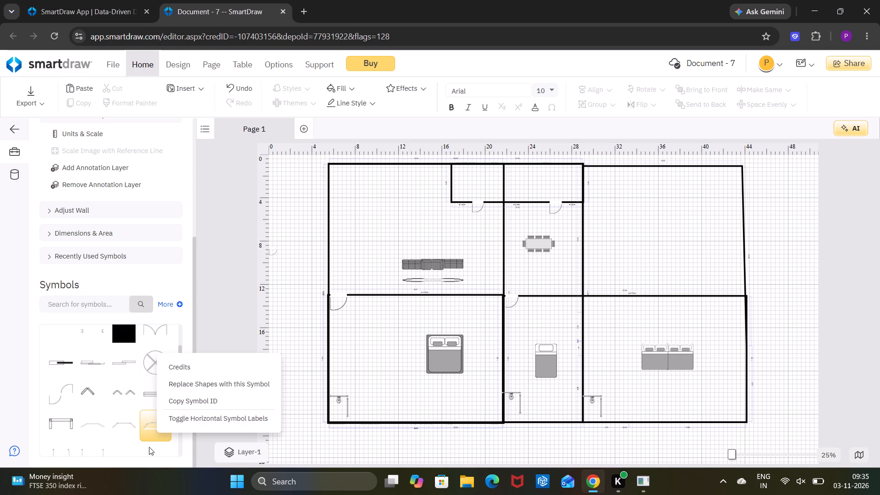
pyautogui.doubleClick(149, 430)
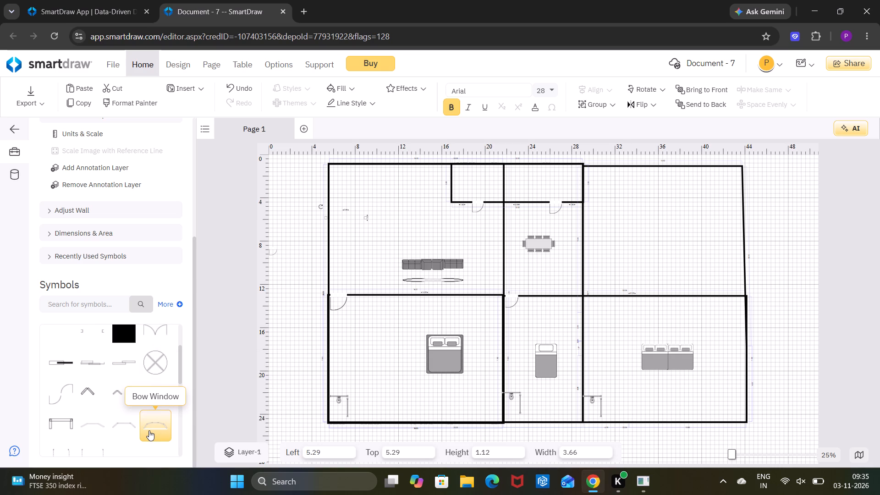
pyautogui.doubleClick(149, 430)
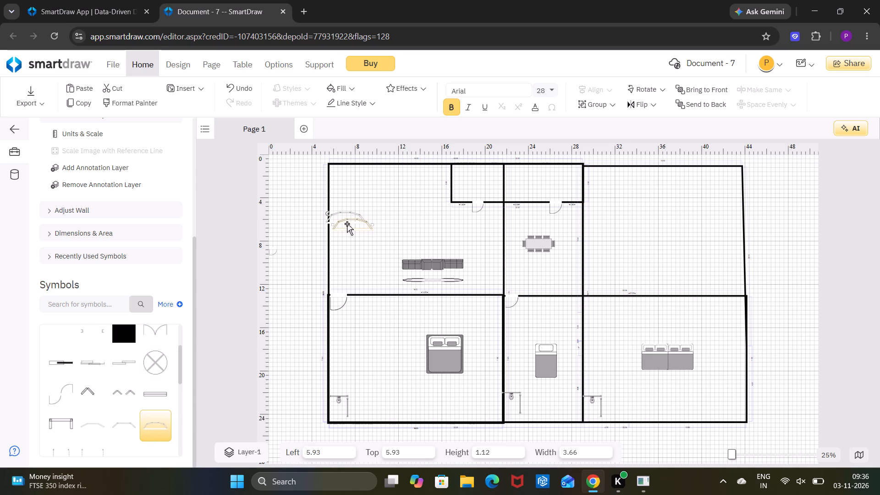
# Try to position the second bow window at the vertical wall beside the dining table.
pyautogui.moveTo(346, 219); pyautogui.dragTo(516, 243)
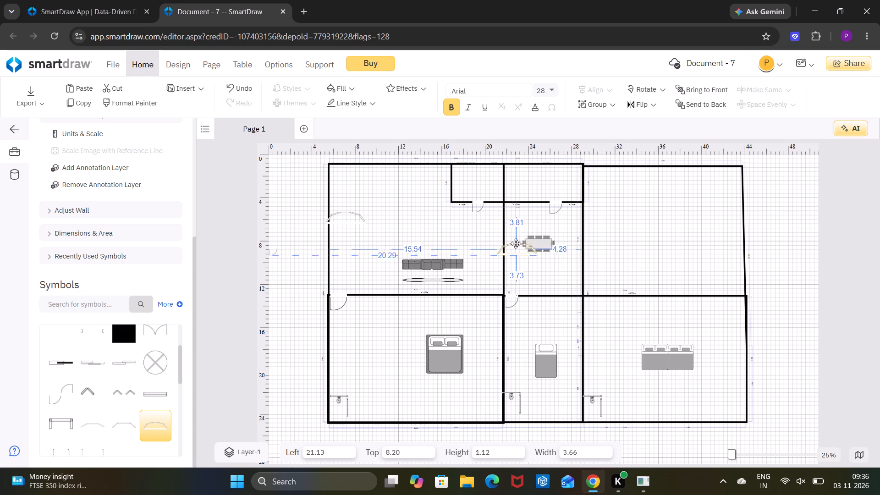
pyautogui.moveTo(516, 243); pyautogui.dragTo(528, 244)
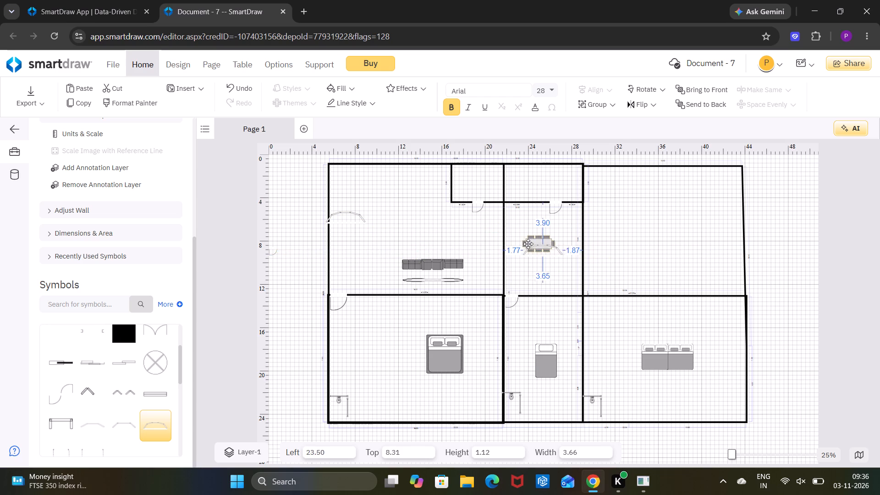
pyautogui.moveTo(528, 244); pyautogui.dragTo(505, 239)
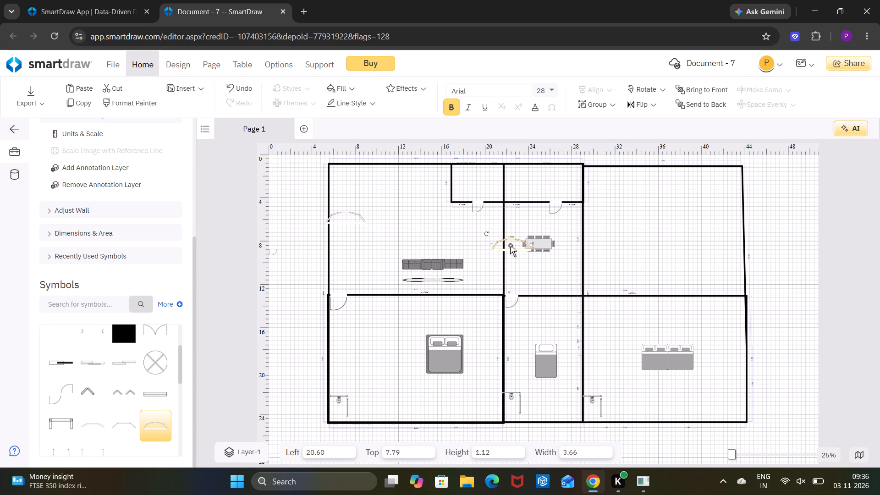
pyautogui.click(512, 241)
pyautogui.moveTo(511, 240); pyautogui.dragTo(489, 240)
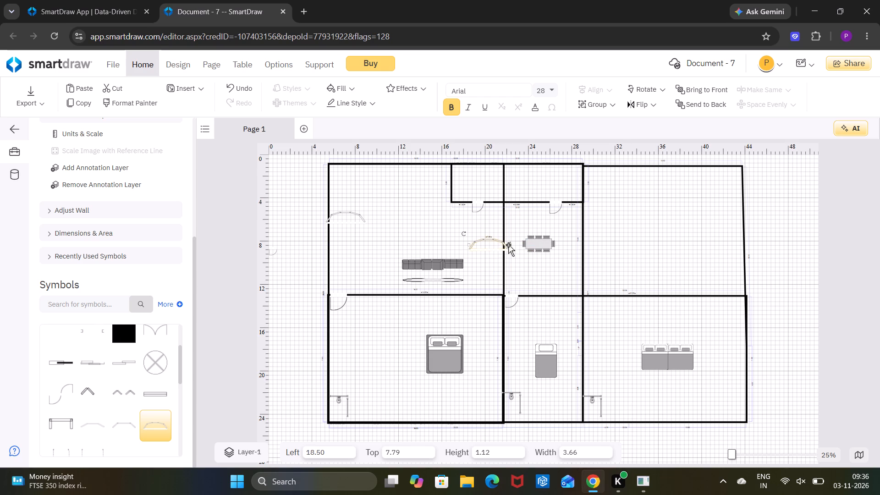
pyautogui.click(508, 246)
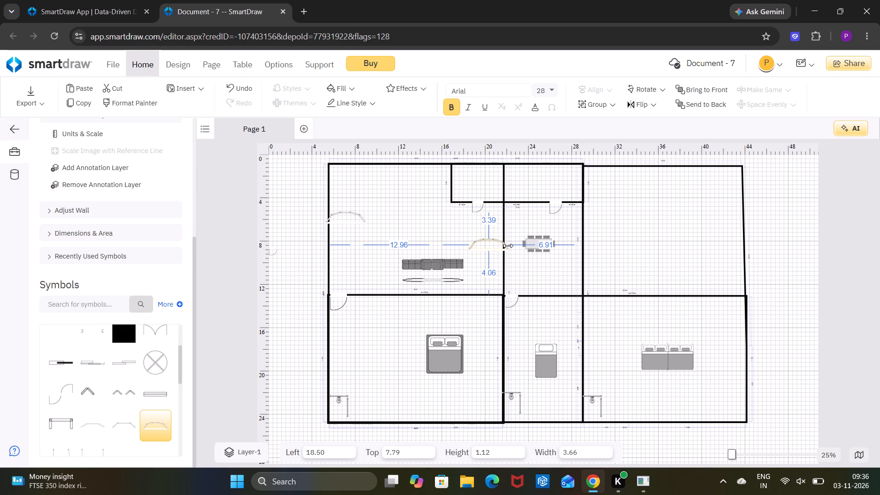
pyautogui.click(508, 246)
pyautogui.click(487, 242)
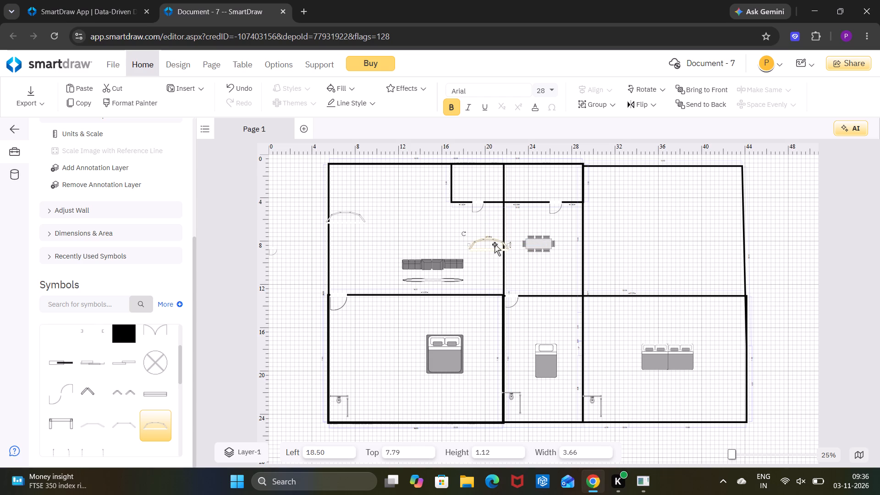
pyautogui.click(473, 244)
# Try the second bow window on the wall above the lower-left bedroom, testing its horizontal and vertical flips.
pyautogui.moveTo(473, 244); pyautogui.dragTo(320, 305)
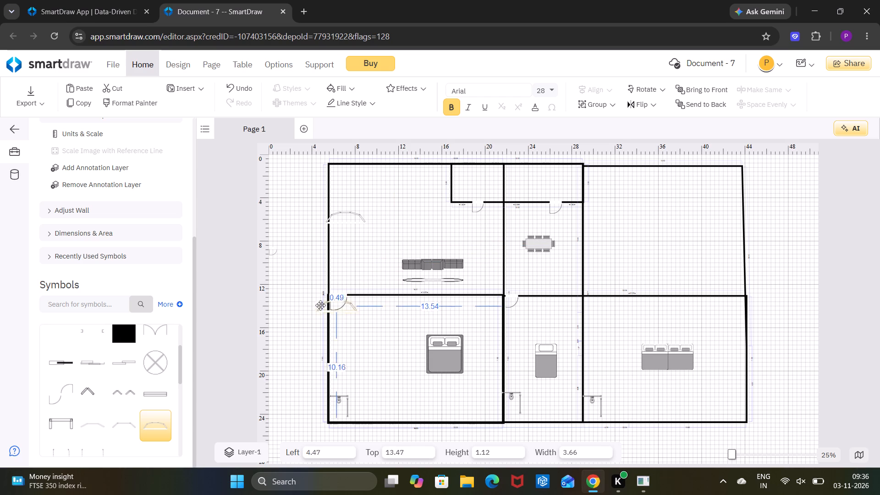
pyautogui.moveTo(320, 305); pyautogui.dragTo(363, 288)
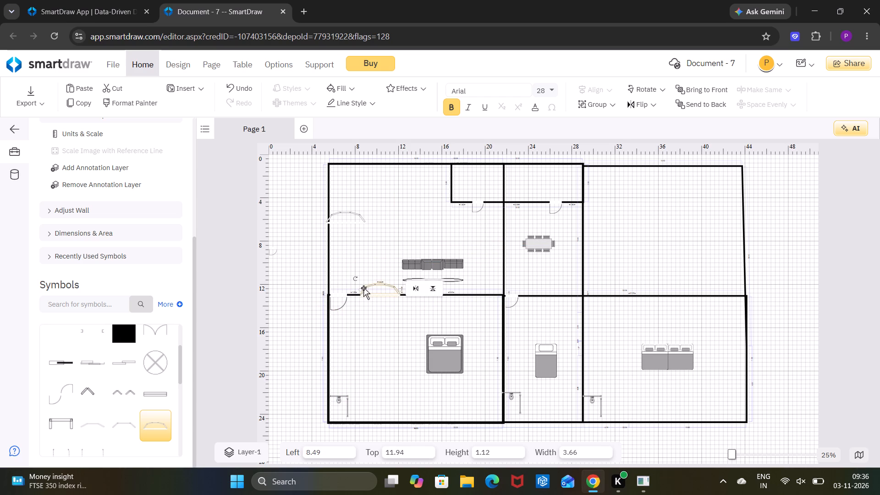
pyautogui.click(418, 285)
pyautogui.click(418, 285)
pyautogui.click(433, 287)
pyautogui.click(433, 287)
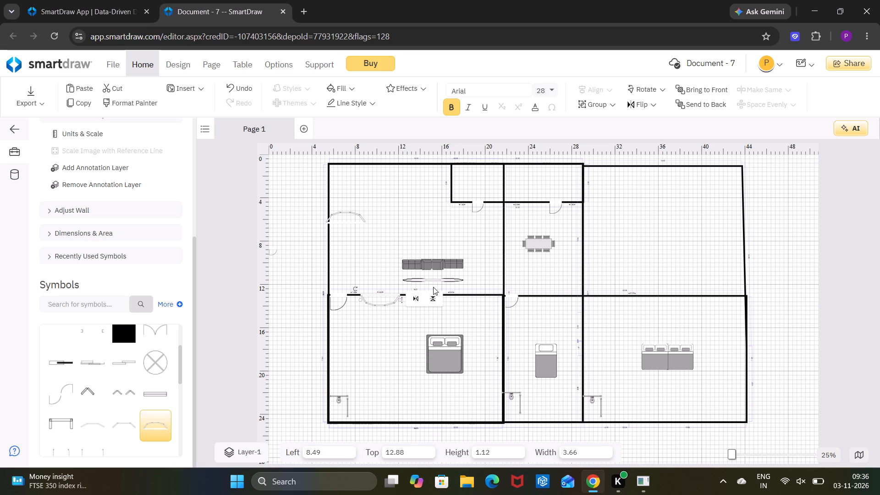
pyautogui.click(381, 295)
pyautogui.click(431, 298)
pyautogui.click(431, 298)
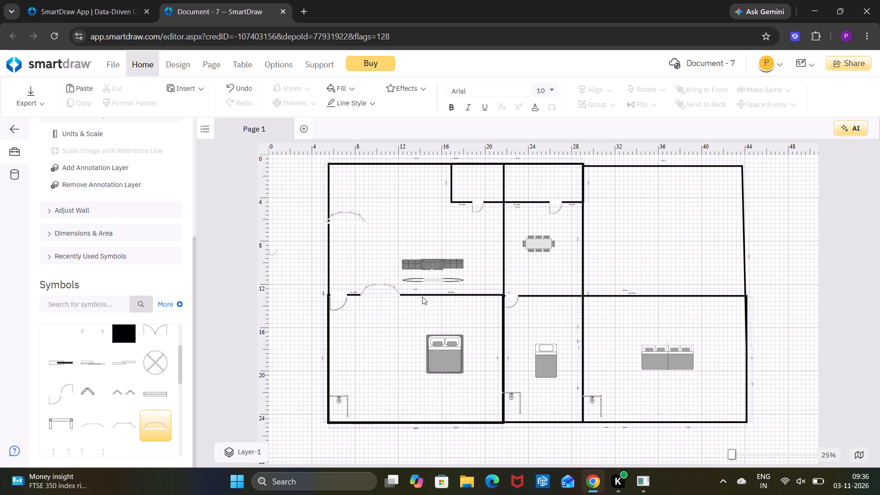
# Flip the bow window on the lower-left bedroom's top wall vertically so its curve bulges downward.
pyautogui.click(374, 288)
pyautogui.click(416, 289)
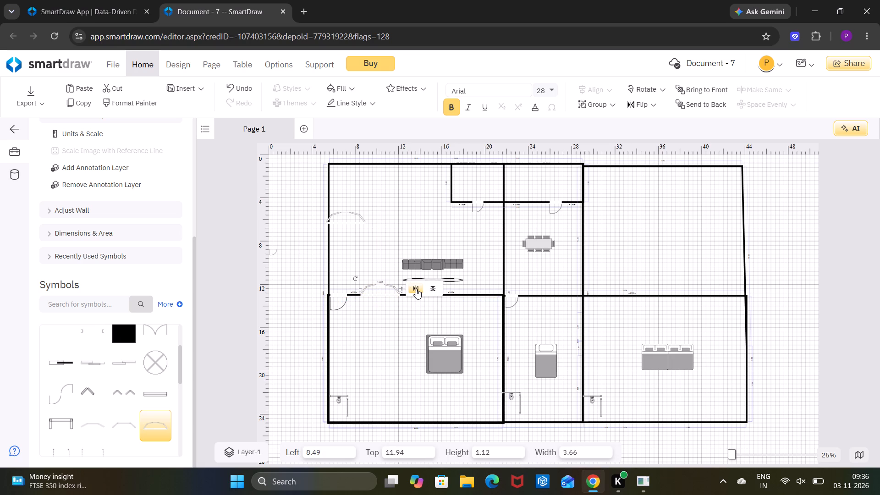
pyautogui.click(416, 289)
pyautogui.tripleClick(416, 289)
pyautogui.doubleClick(416, 289)
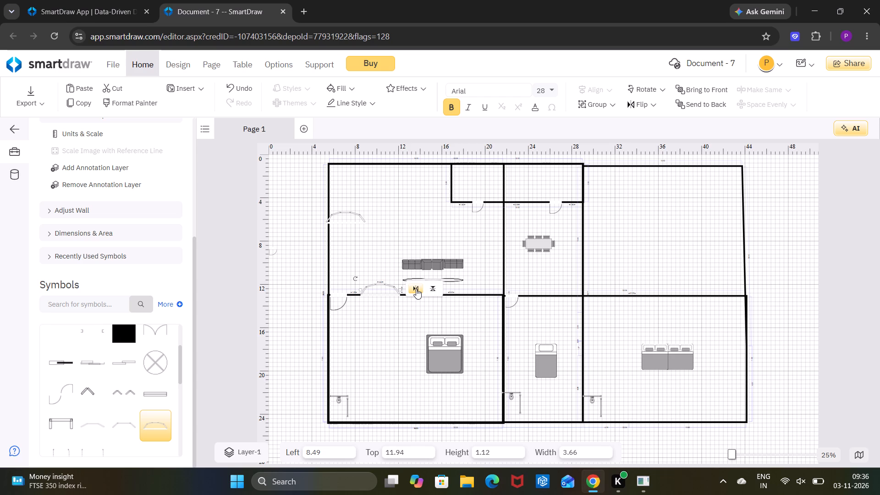
pyautogui.click(416, 289)
pyautogui.click(416, 289)
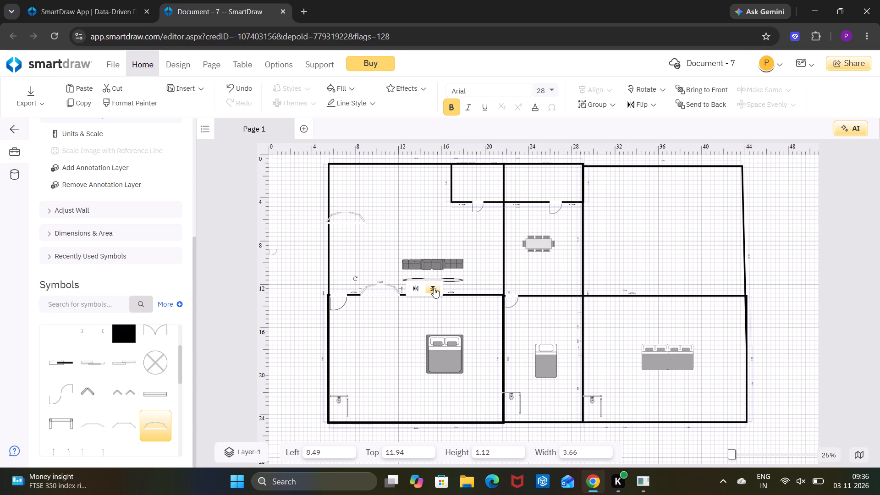
pyautogui.click(434, 288)
pyautogui.click(434, 288)
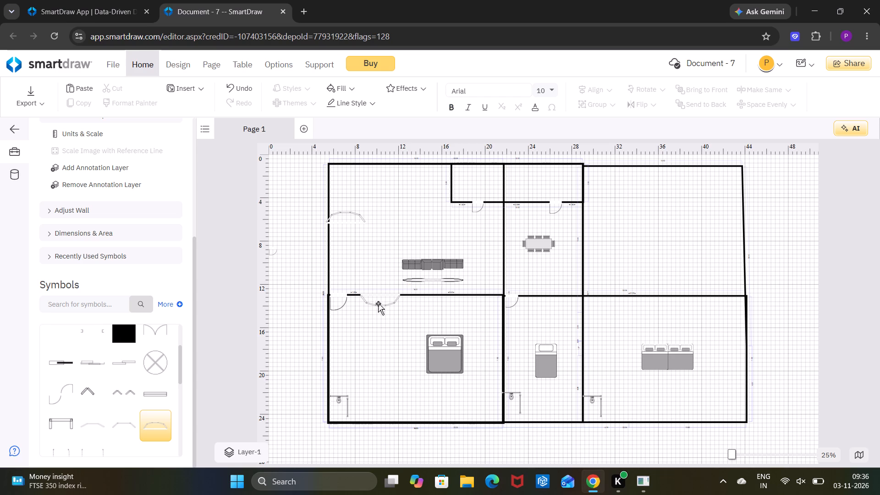
# Move the bow window from the lower-left bedroom's top wall to its bottom exterior wall, at about 10.96 from the plan's left.
pyautogui.moveTo(380, 295); pyautogui.dragTo(386, 423)
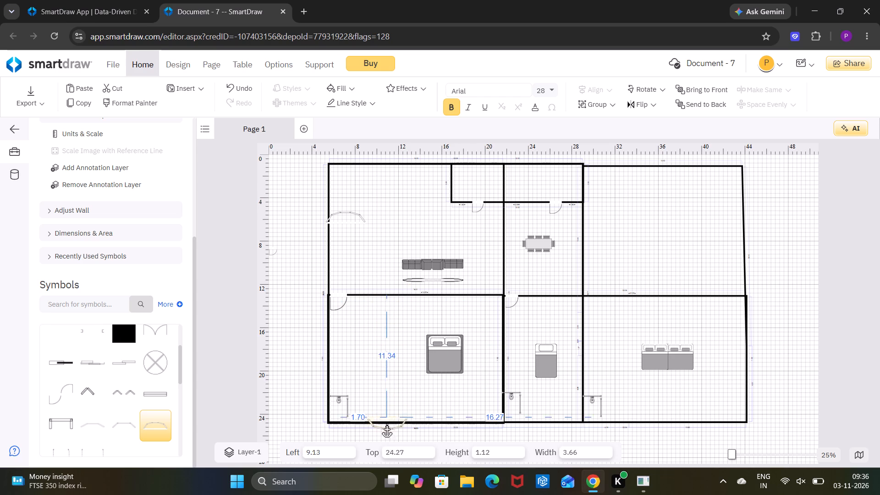
pyautogui.moveTo(386, 423); pyautogui.dragTo(383, 427)
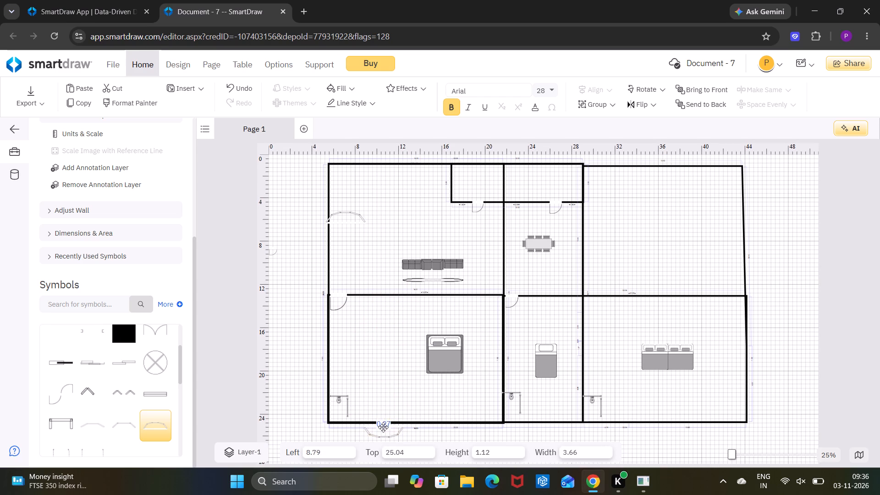
pyautogui.moveTo(383, 427); pyautogui.dragTo(379, 424)
pyautogui.moveTo(379, 424); pyautogui.dragTo(396, 421)
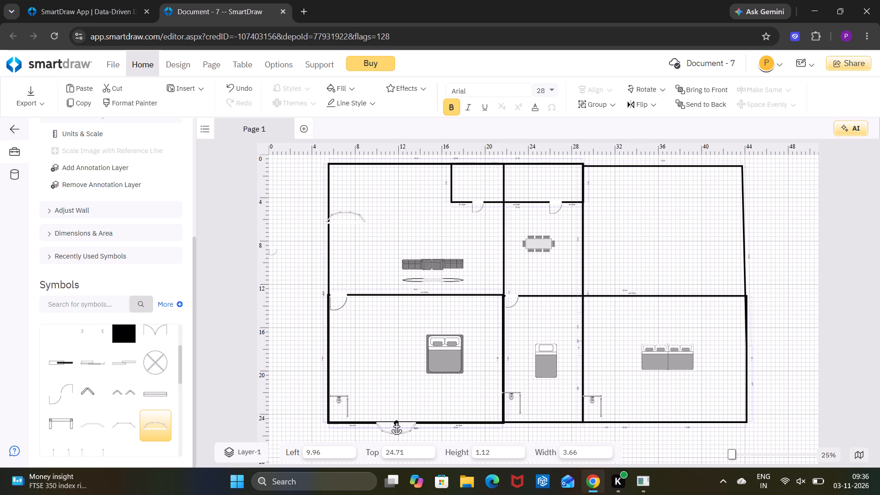
pyautogui.moveTo(396, 421); pyautogui.dragTo(406, 421)
pyautogui.moveTo(406, 421); pyautogui.dragTo(406, 420)
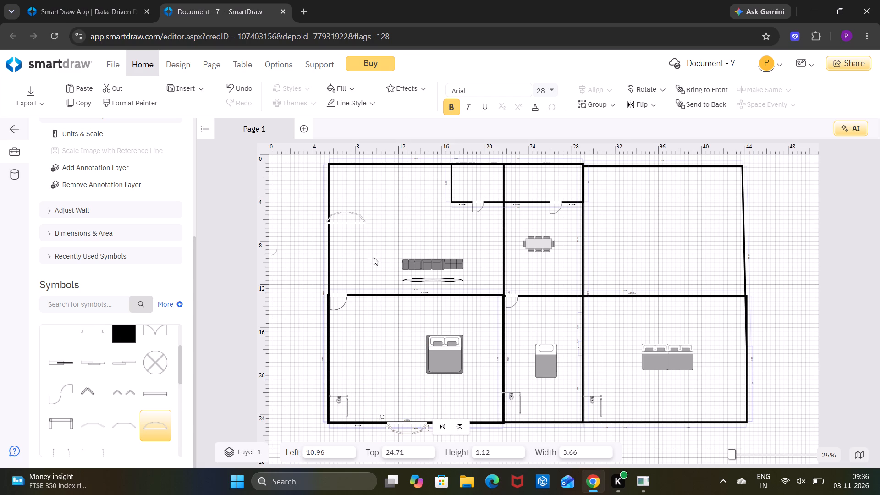
# Move the other bow window from the upper-left room onto the top exterior wall, above the dividing wall, at about 19.79 left.
pyautogui.moveTo(343, 215); pyautogui.dragTo(381, 174)
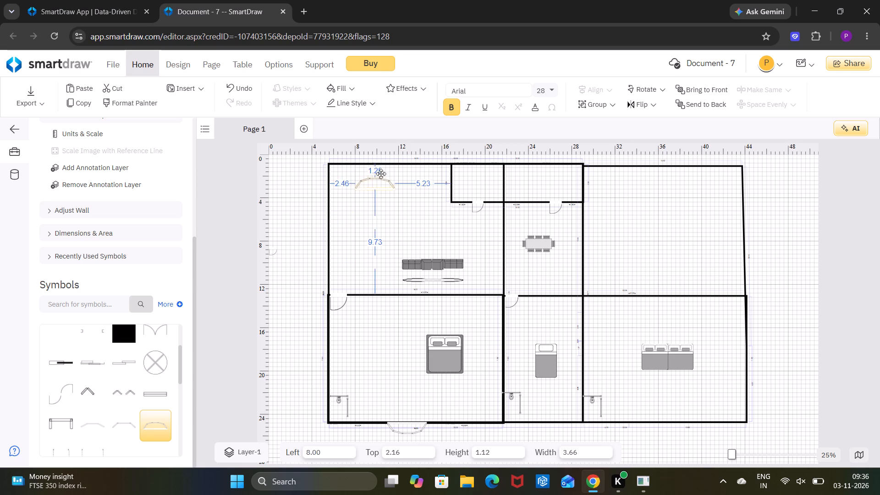
pyautogui.moveTo(381, 174); pyautogui.dragTo(421, 144)
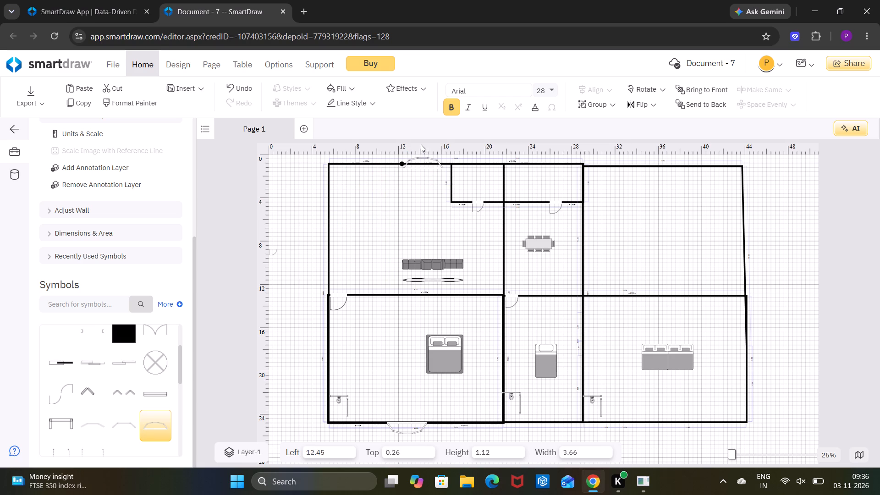
pyautogui.moveTo(421, 144); pyautogui.dragTo(533, 141)
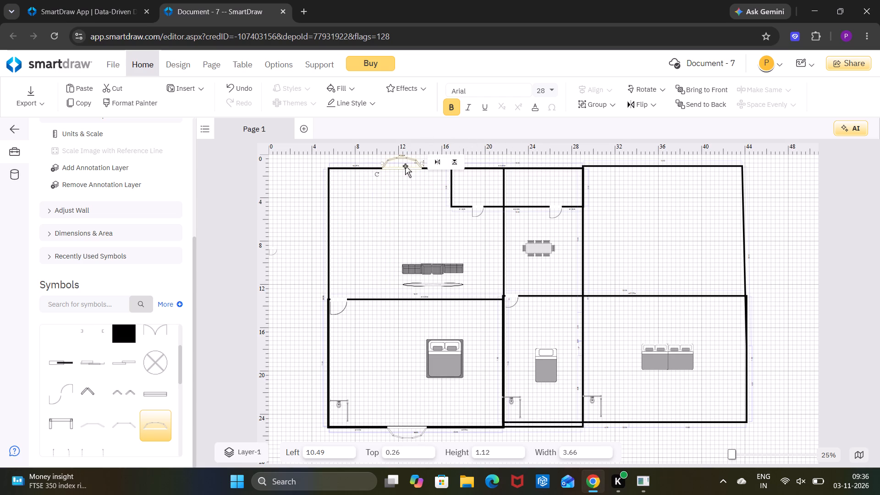
pyautogui.moveTo(406, 166); pyautogui.dragTo(541, 158)
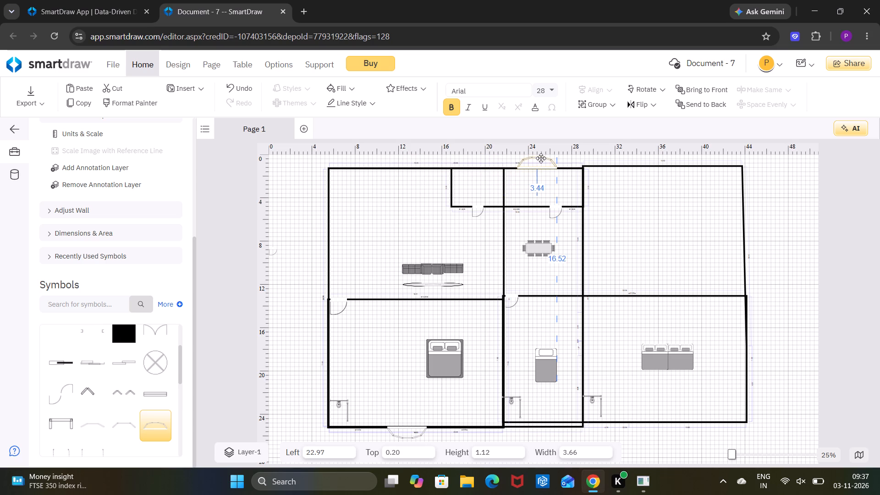
pyautogui.moveTo(541, 158); pyautogui.dragTo(507, 163)
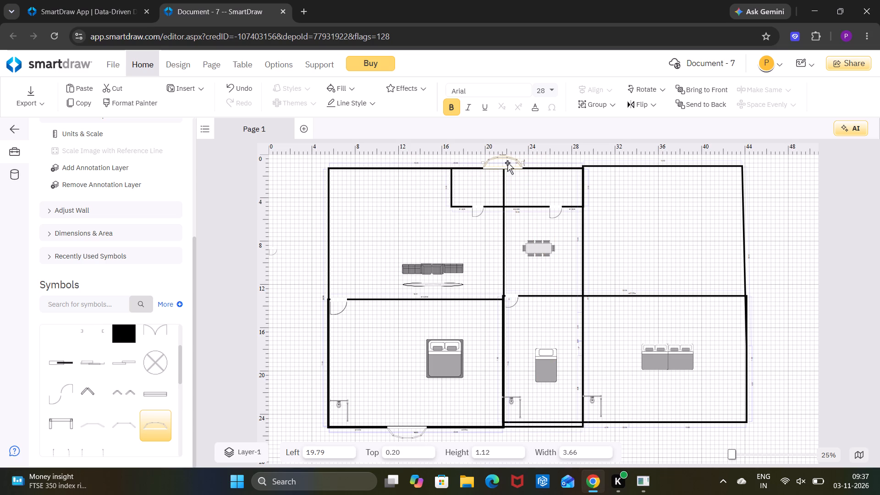
pyautogui.click(544, 160)
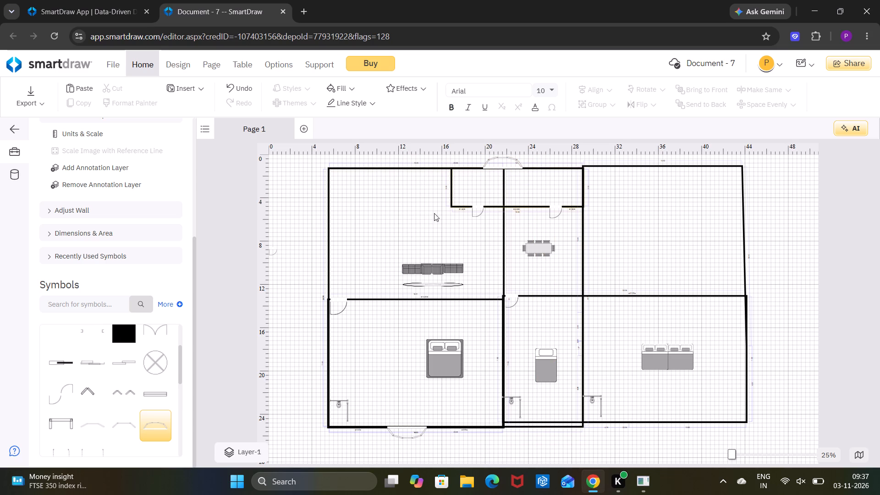
# Add another Bow Window symbol and place it on the top wall of the upper-right room, at about 36.91 left.
pyautogui.scroll(-1, 417, 227)
pyautogui.click(150, 427)
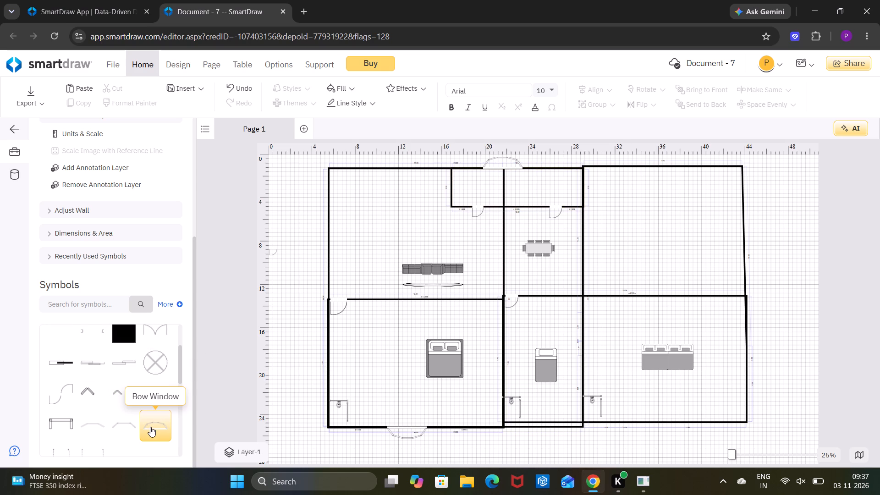
pyautogui.doubleClick(150, 427)
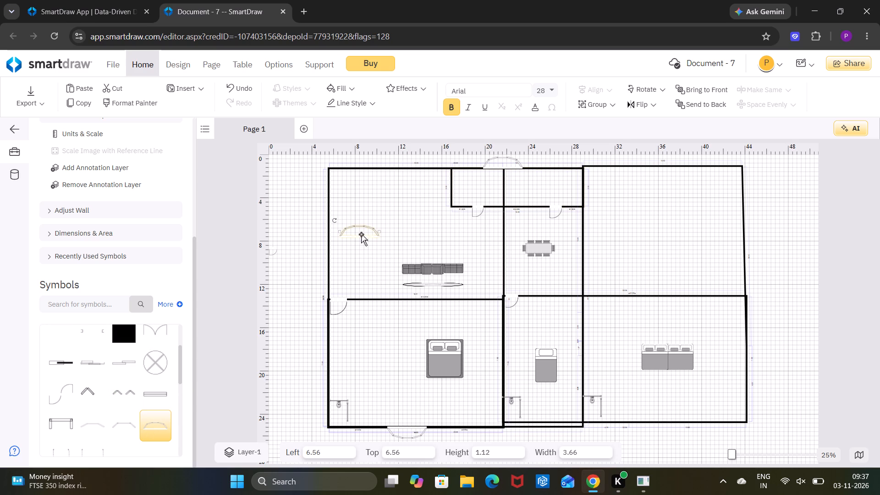
pyautogui.moveTo(361, 233); pyautogui.dragTo(699, 280)
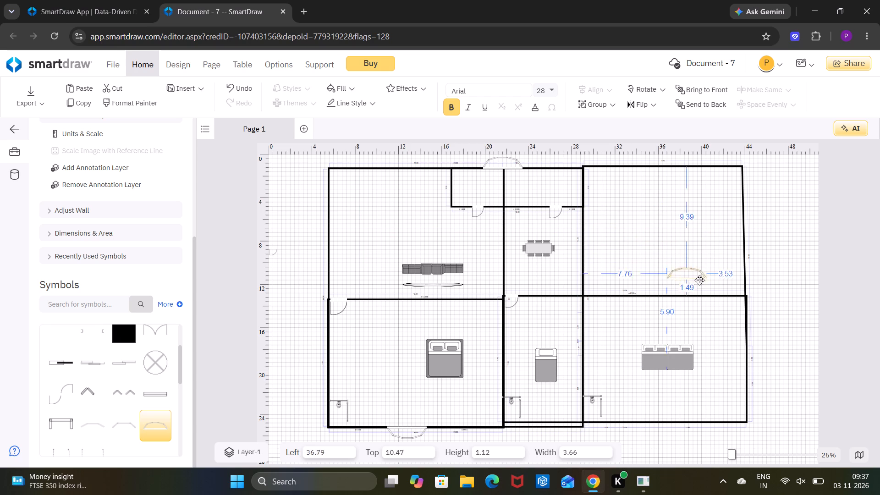
pyautogui.moveTo(699, 280); pyautogui.dragTo(677, 212)
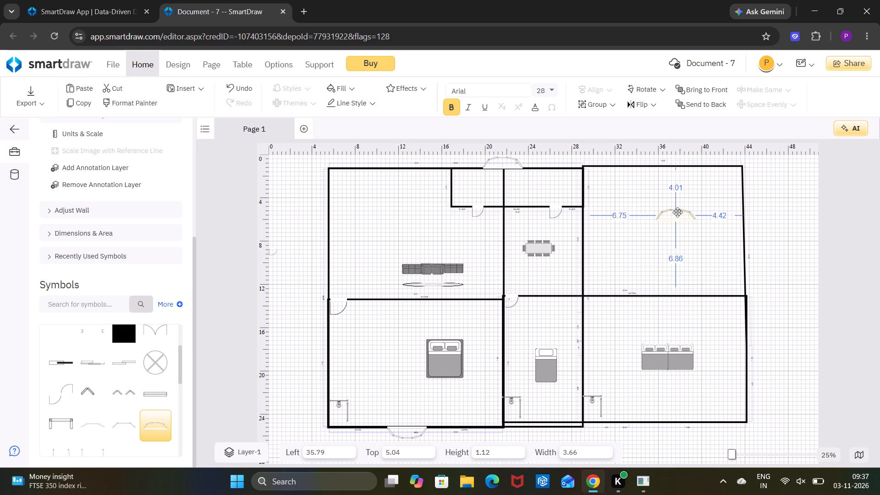
pyautogui.moveTo(677, 212); pyautogui.dragTo(689, 155)
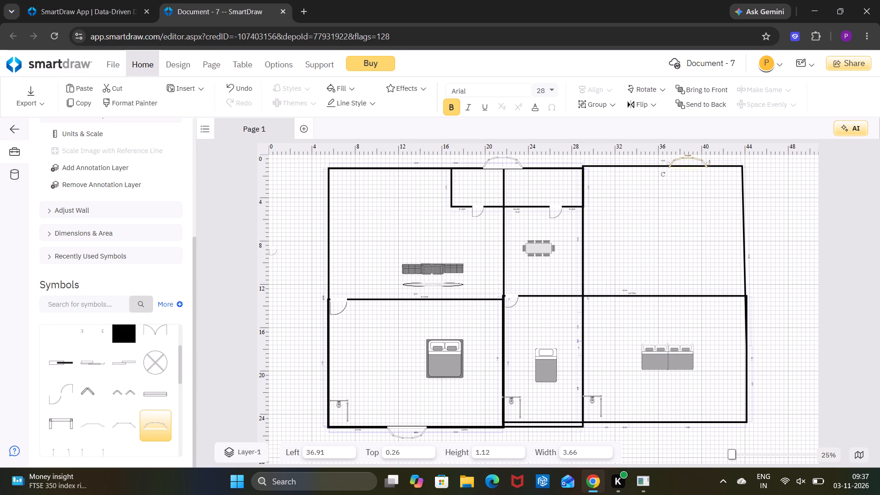
pyautogui.click(691, 154)
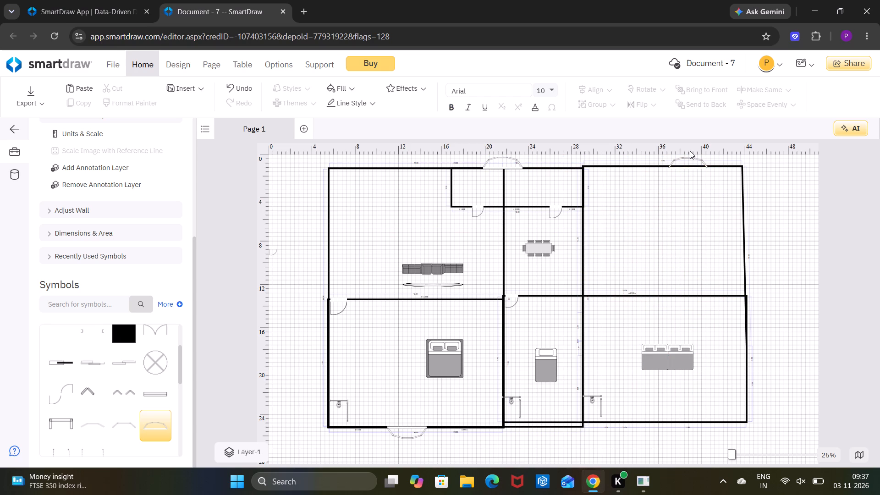
# Reposition the upper-right room's bow window along its top wall to about 36.6 left, seating it into the wall opening.
pyautogui.click(673, 163)
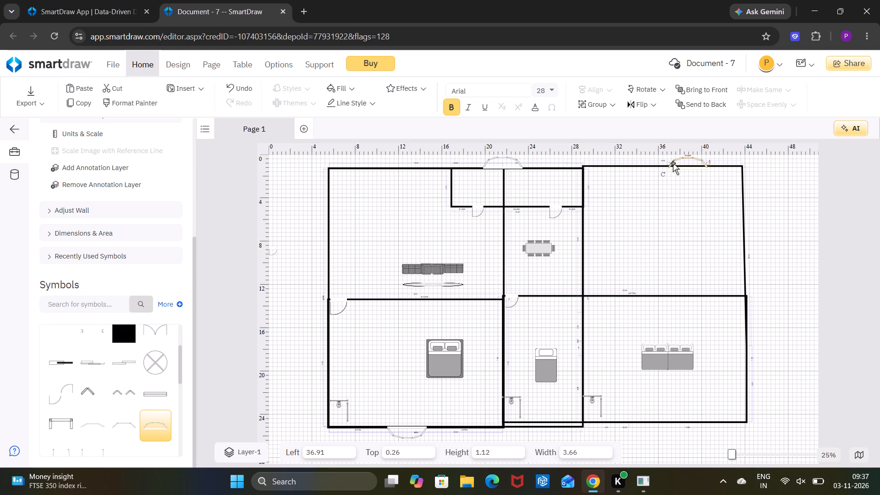
pyautogui.moveTo(673, 163); pyautogui.dragTo(666, 124)
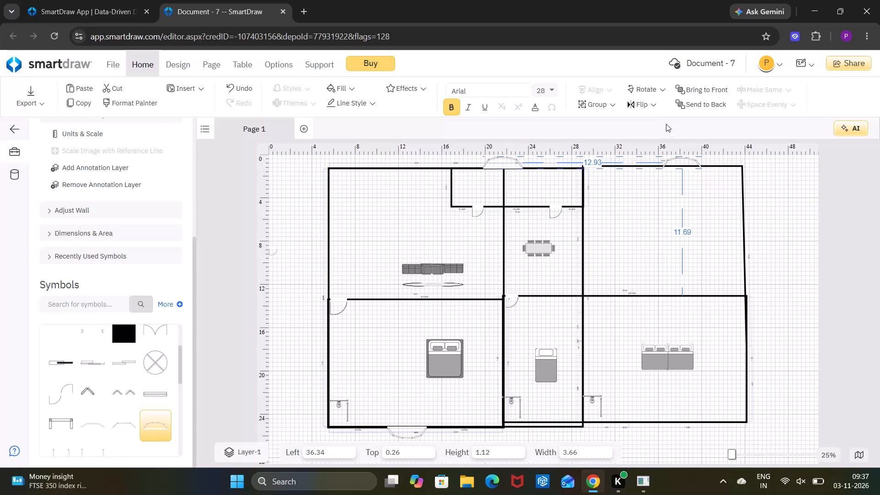
pyautogui.moveTo(666, 124); pyautogui.dragTo(688, 150)
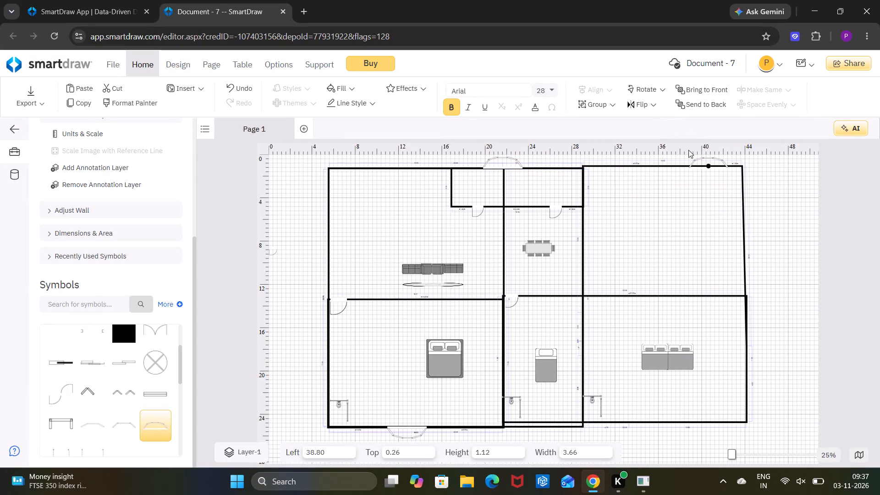
pyautogui.moveTo(688, 150); pyautogui.dragTo(685, 140)
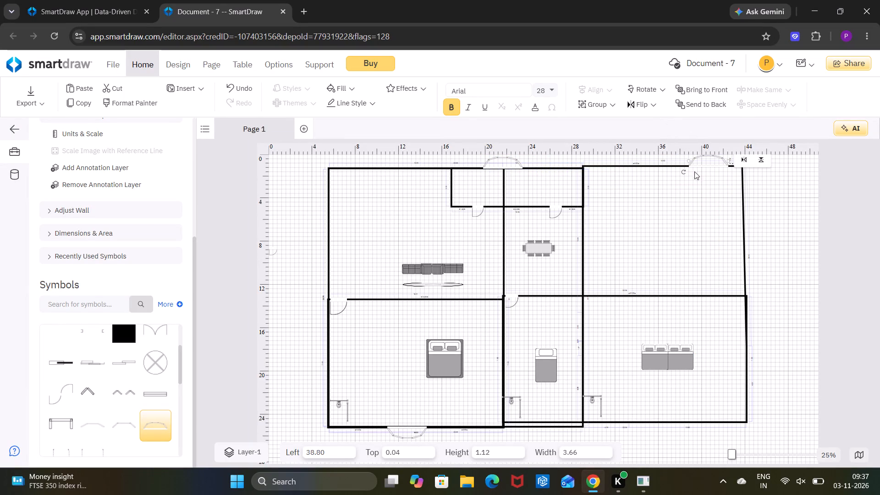
pyautogui.moveTo(692, 160); pyautogui.dragTo(678, 160)
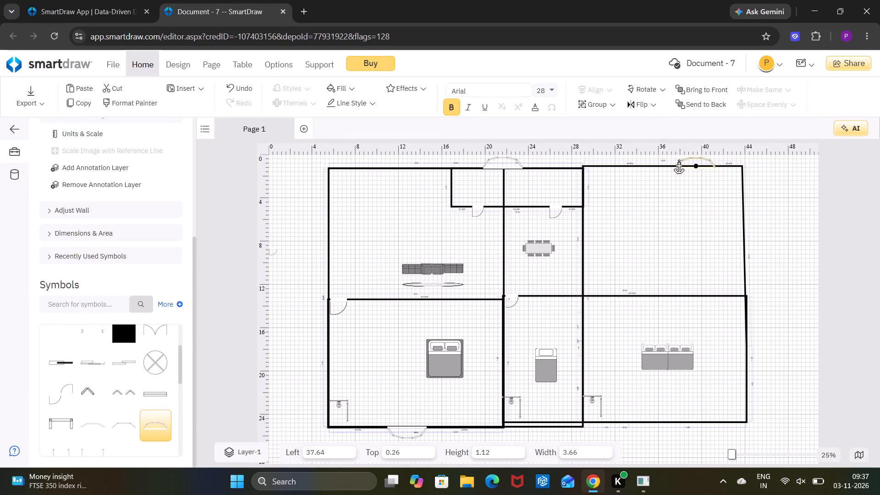
pyautogui.moveTo(678, 160); pyautogui.dragTo(668, 156)
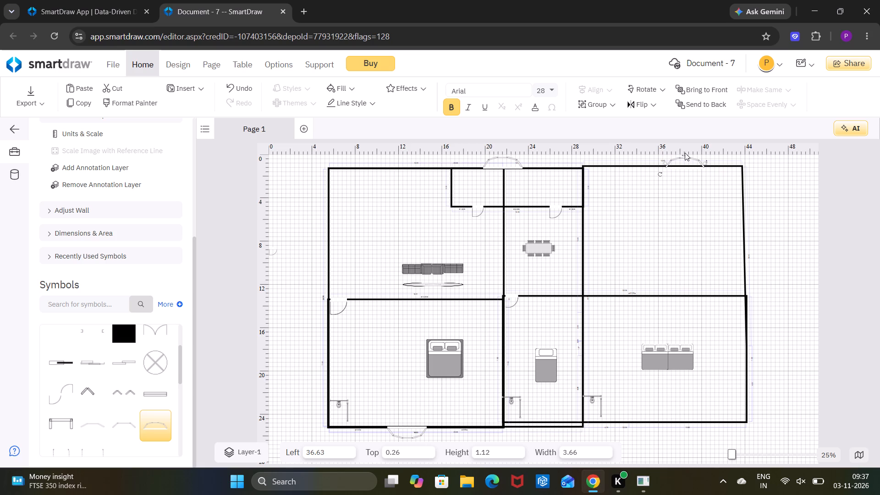
pyautogui.moveTo(683, 160); pyautogui.dragTo(682, 139)
pyautogui.moveTo(682, 139); pyautogui.dragTo(682, 138)
pyautogui.click(688, 189)
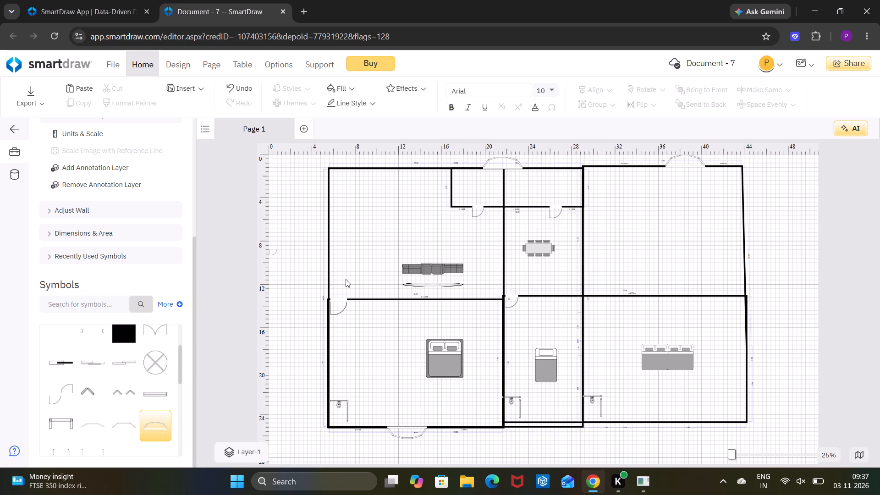
# Add a Swinging Door (48") and place it in the left exterior wall of the upper-left room, at about 6.71 from the top.
pyautogui.scroll(-1, 135, 375)
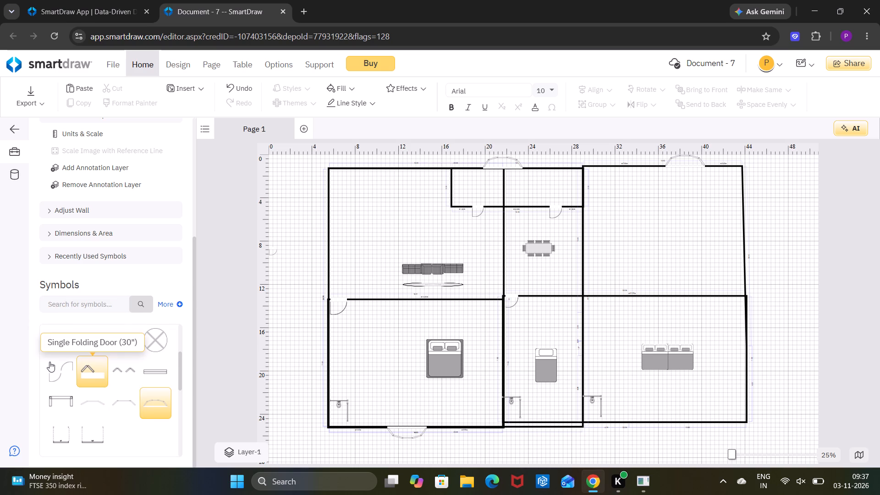
pyautogui.click(61, 367)
pyautogui.click(61, 367)
pyautogui.doubleClick(61, 367)
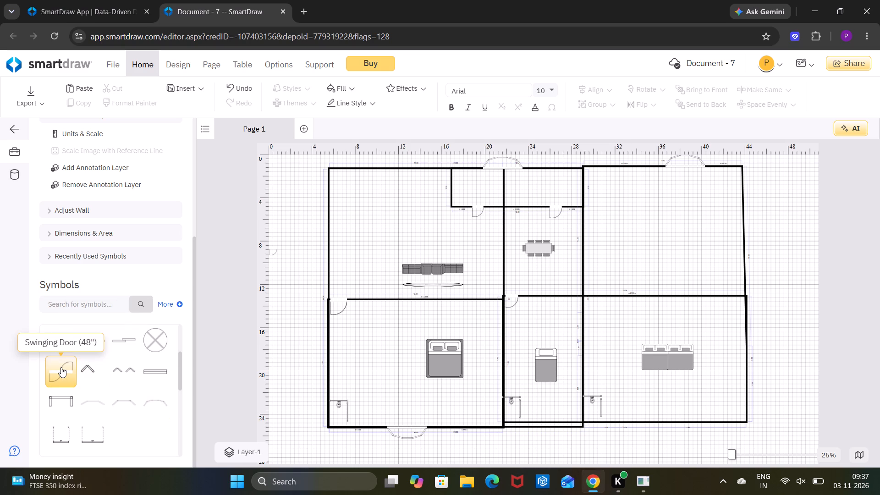
pyautogui.click(61, 367)
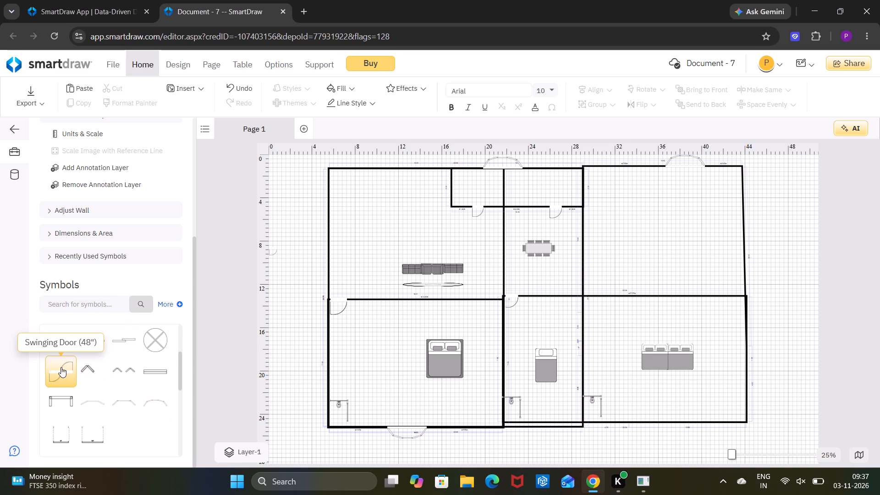
pyautogui.doubleClick(61, 367)
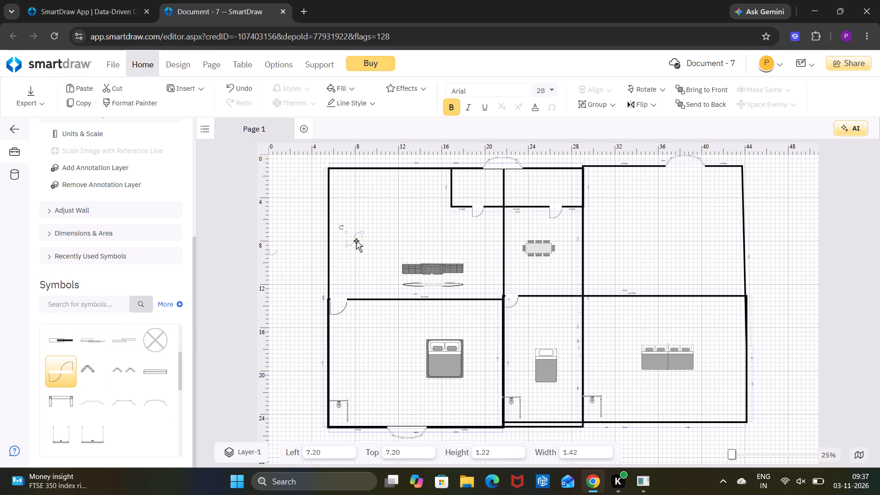
pyautogui.moveTo(346, 242); pyautogui.dragTo(395, 236, button='right')
pyautogui.moveTo(355, 241); pyautogui.dragTo(323, 237)
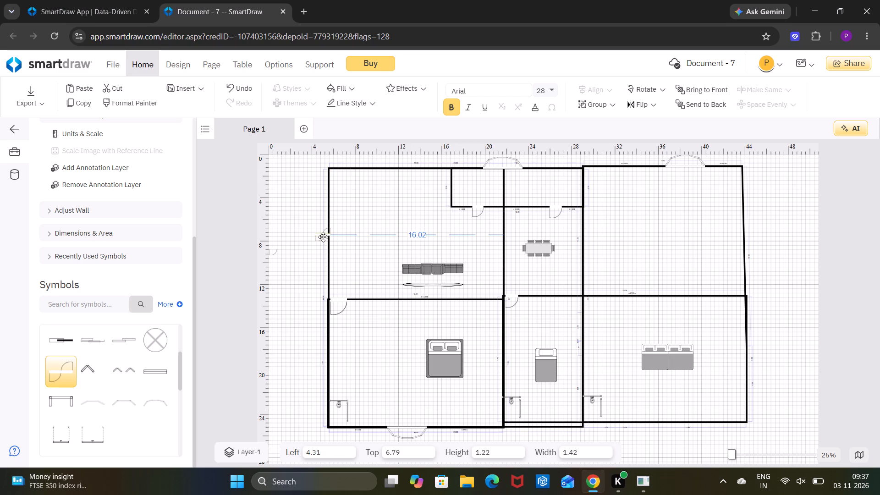
pyautogui.moveTo(323, 237); pyautogui.dragTo(326, 236)
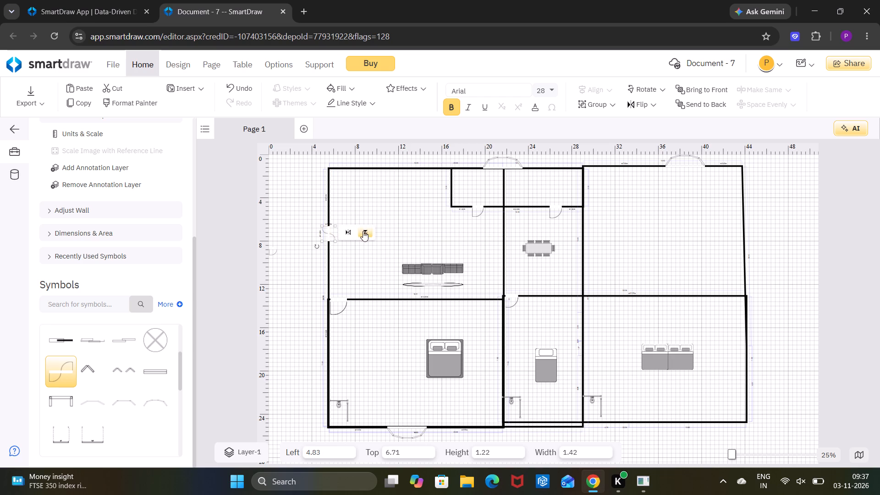
pyautogui.click(360, 215)
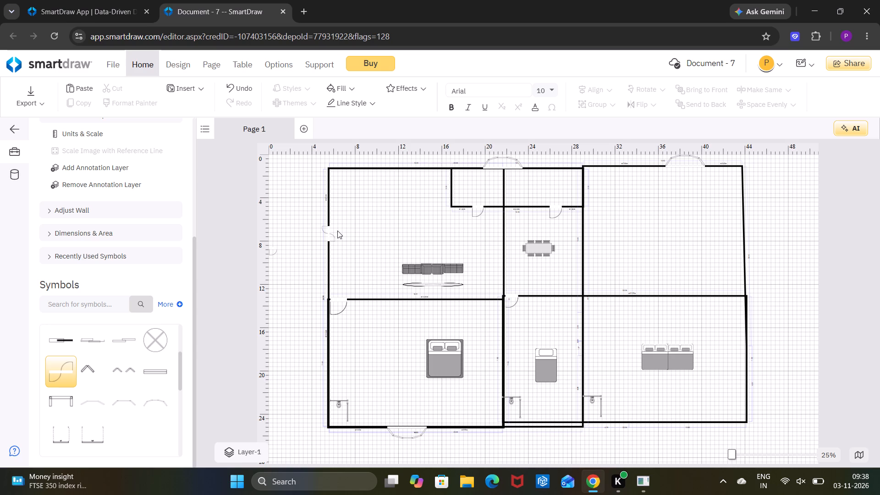
# Move the swinging door from the left exterior wall to the lower middle room's bottom wall, at about 24.76 left, and flip it horizontally.
pyautogui.moveTo(328, 233); pyautogui.dragTo(330, 365)
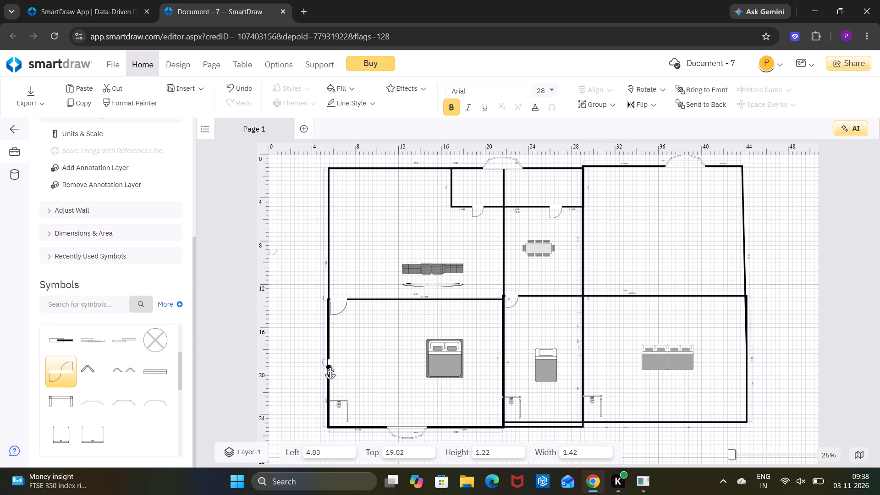
pyautogui.moveTo(330, 365); pyautogui.dragTo(525, 421)
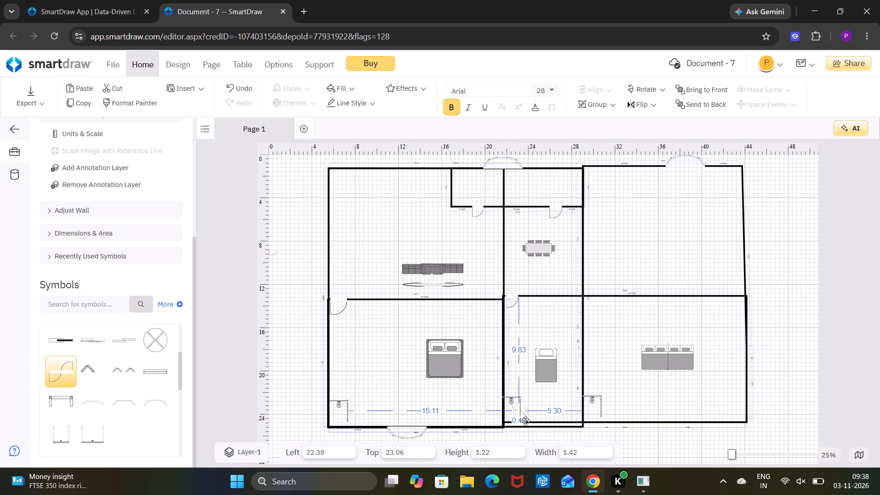
pyautogui.moveTo(525, 421); pyautogui.dragTo(539, 422)
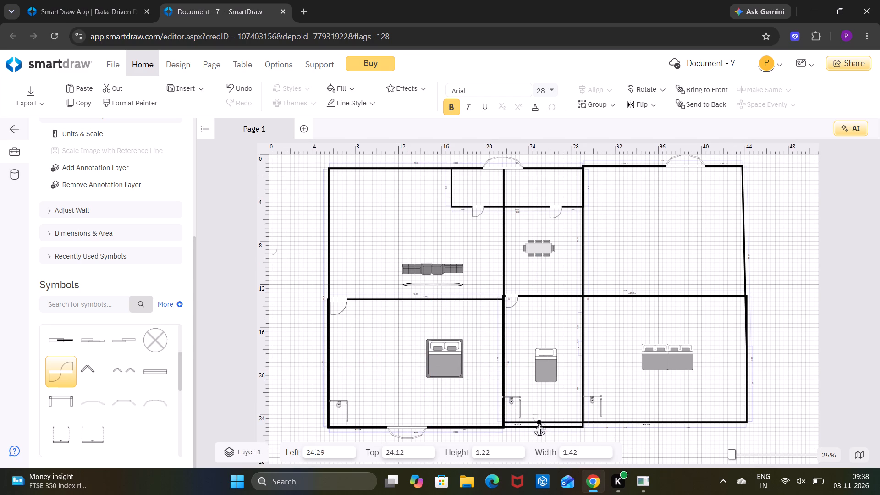
pyautogui.moveTo(539, 422); pyautogui.dragTo(544, 425)
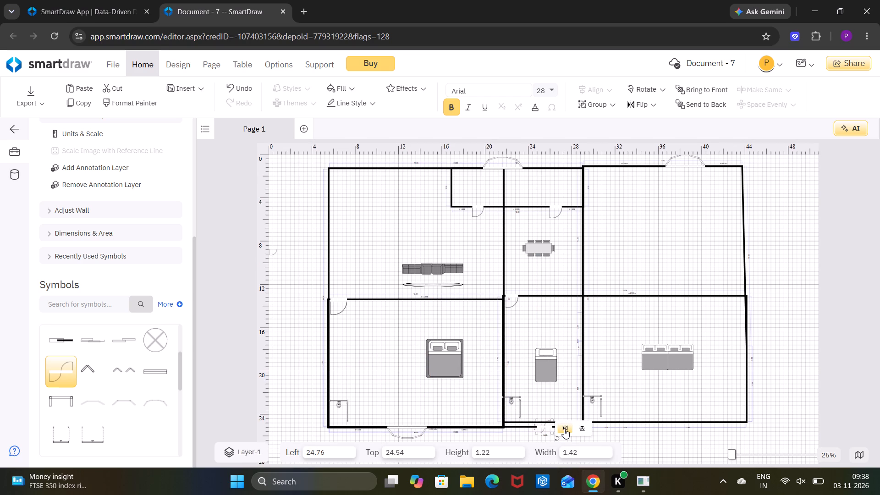
pyautogui.click(564, 429)
pyautogui.click(564, 429)
pyautogui.click(564, 429)
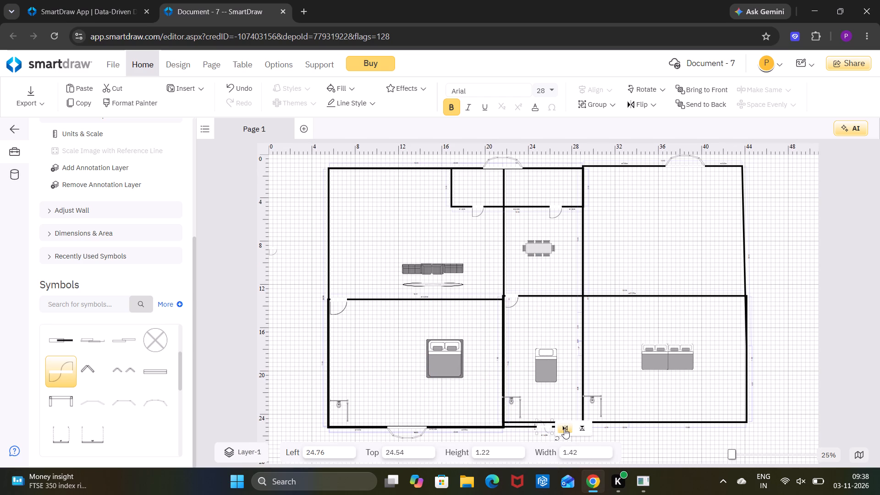
pyautogui.click(545, 404)
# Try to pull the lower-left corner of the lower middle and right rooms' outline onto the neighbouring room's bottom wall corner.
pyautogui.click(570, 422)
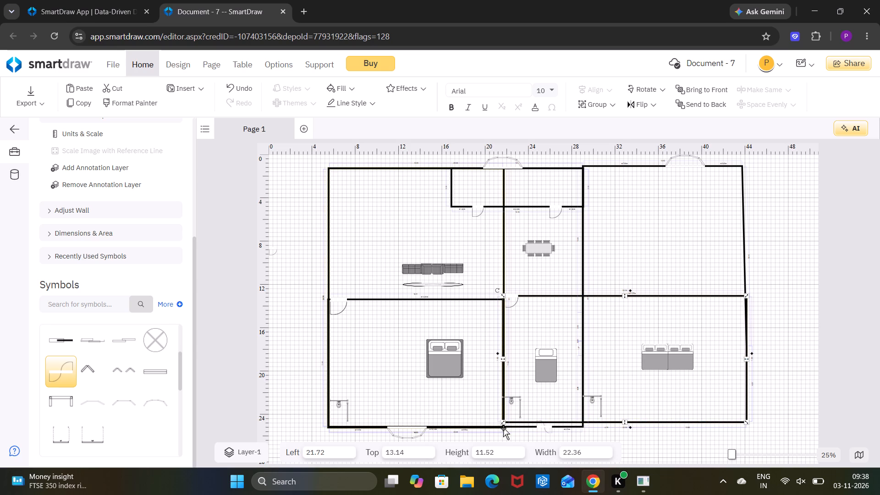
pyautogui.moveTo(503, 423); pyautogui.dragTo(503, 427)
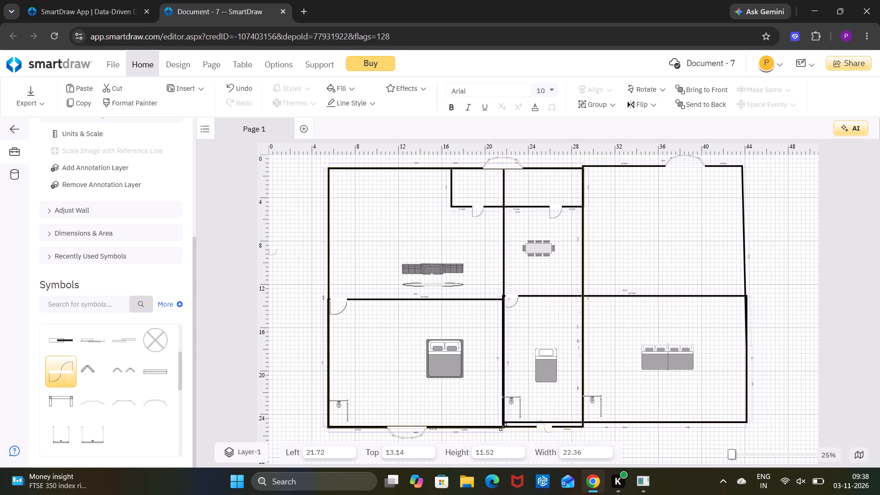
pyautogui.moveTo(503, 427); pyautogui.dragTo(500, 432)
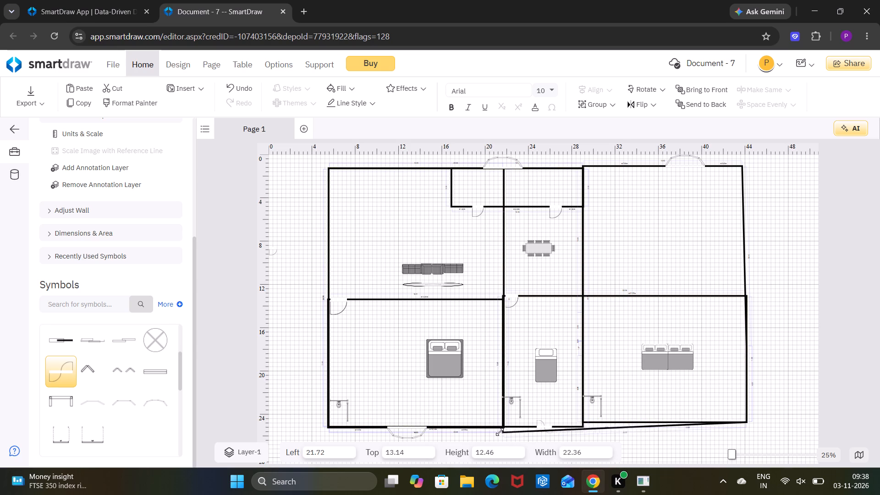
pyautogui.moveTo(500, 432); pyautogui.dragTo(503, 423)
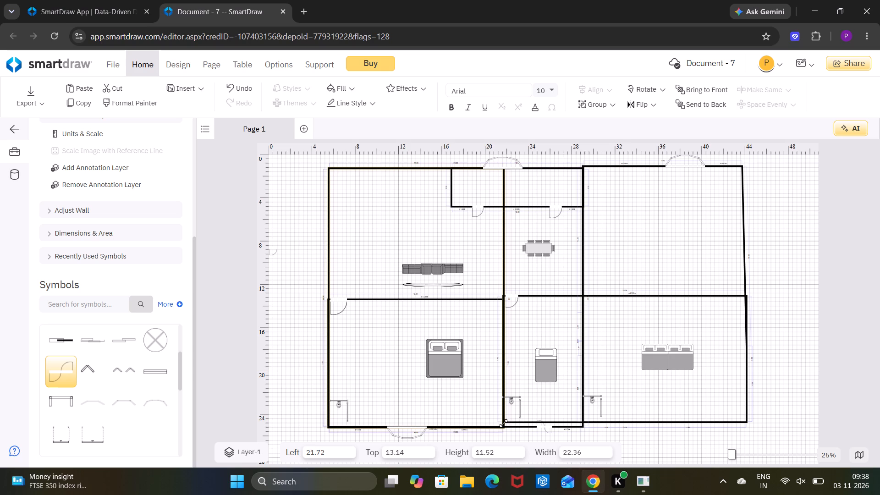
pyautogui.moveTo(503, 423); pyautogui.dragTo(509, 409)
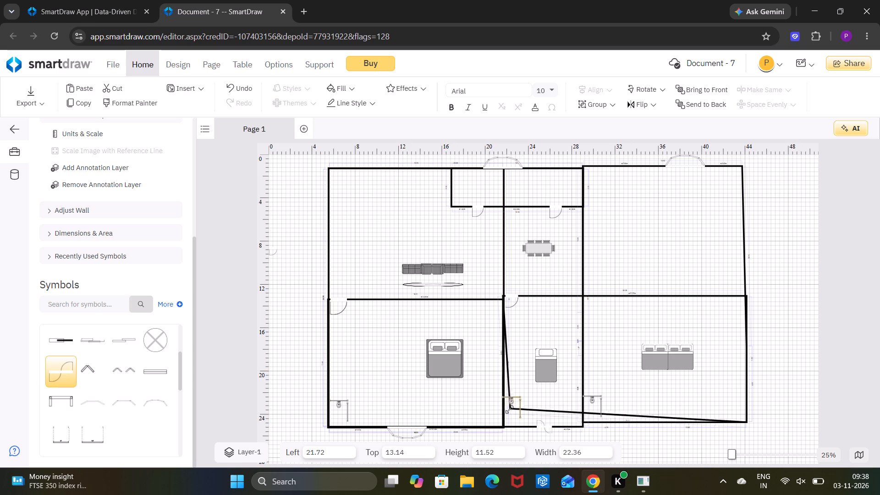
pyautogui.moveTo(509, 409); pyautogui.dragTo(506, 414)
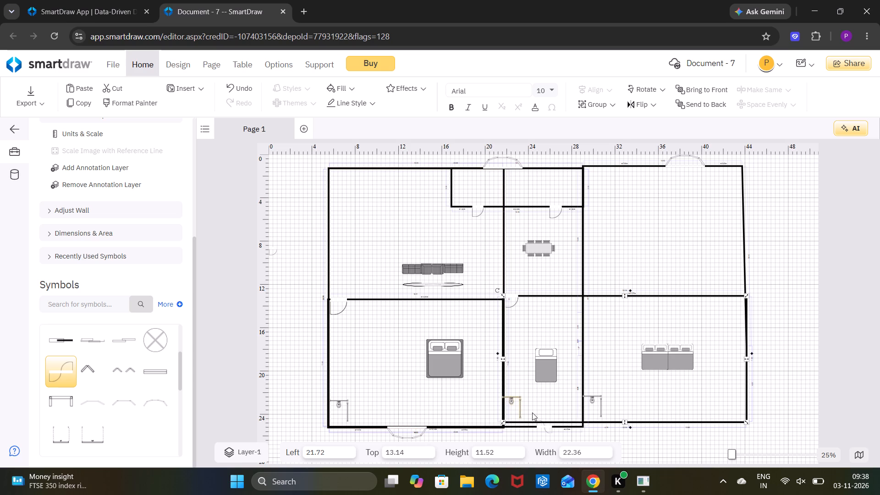
# Lower the bottom wall of the lower middle and right rooms' outline to an overall height of about 11.81.
pyautogui.click(625, 423)
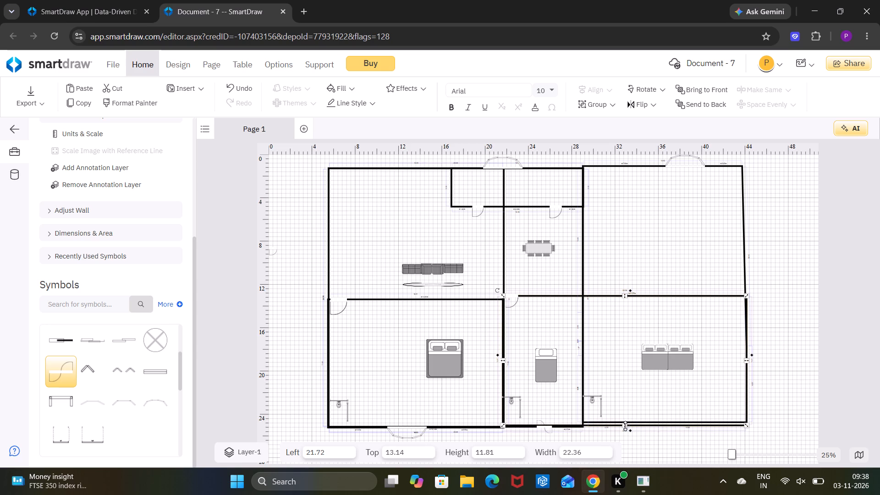
pyautogui.click(675, 396)
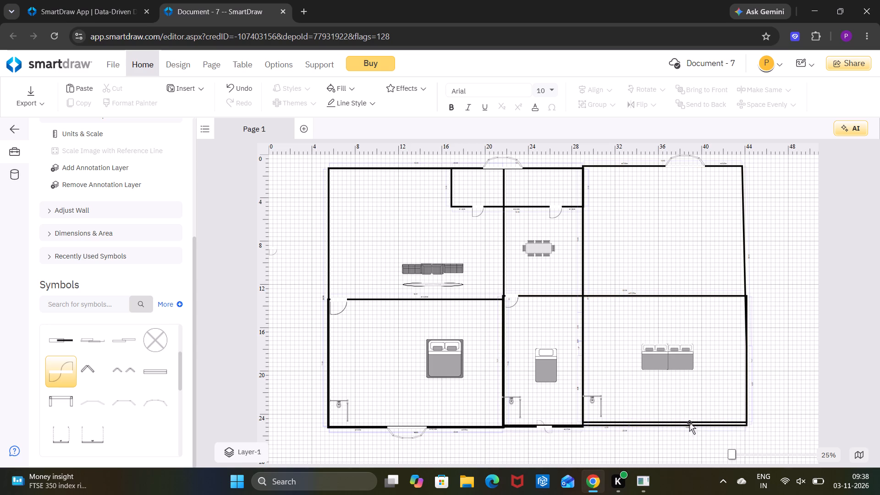
# Lower the large right-hand outline's bottom wall segments onto the exterior bottom wall, giving that outline a height of about 23.8.
pyautogui.click(688, 422)
pyautogui.rightClick(688, 422)
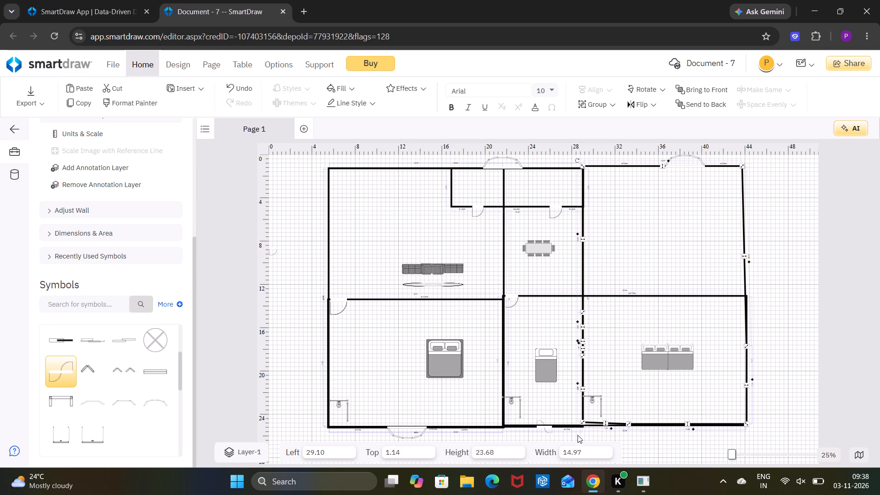
pyautogui.moveTo(583, 422); pyautogui.dragTo(583, 423)
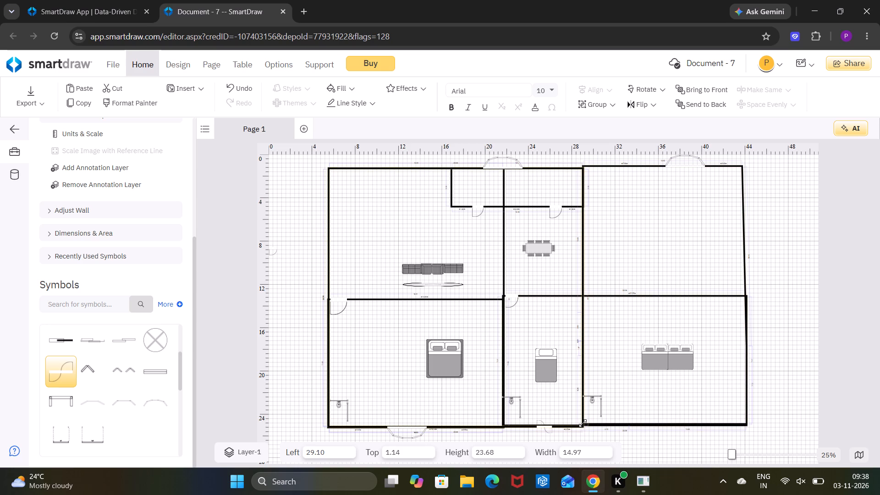
pyautogui.moveTo(583, 423); pyautogui.dragTo(578, 433)
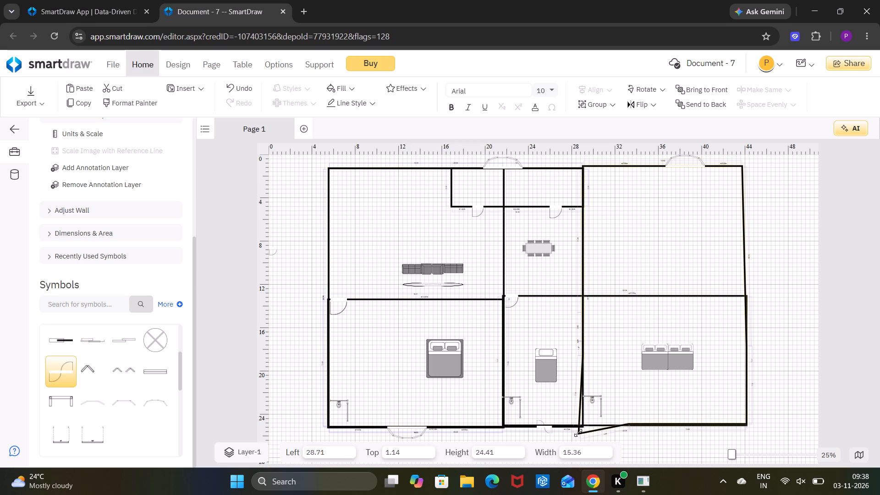
pyautogui.moveTo(578, 433); pyautogui.dragTo(580, 427)
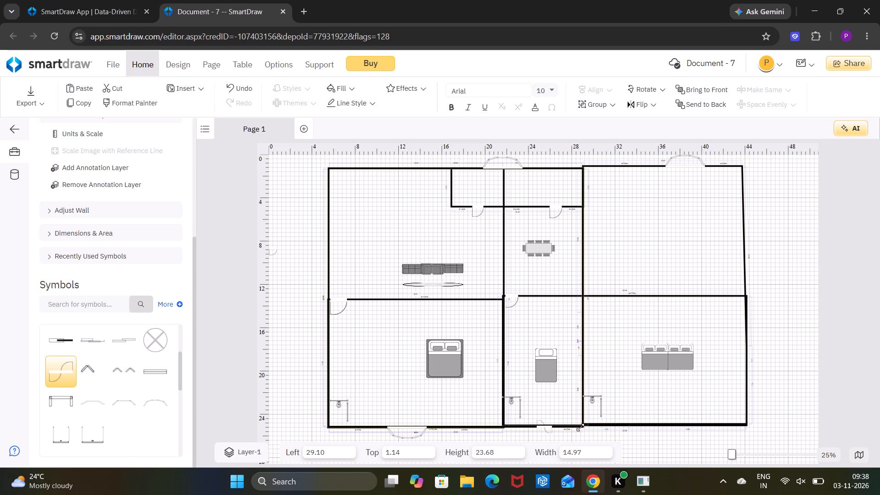
pyautogui.moveTo(580, 427); pyautogui.dragTo(580, 428)
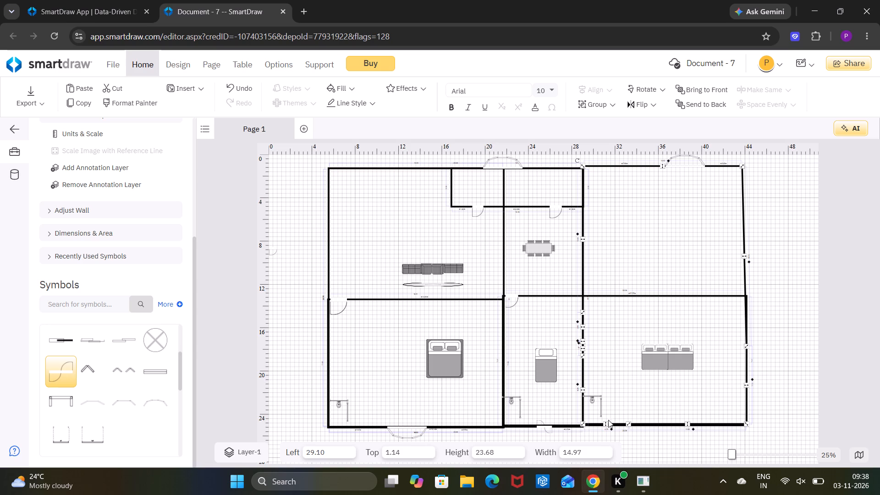
pyautogui.click(604, 423)
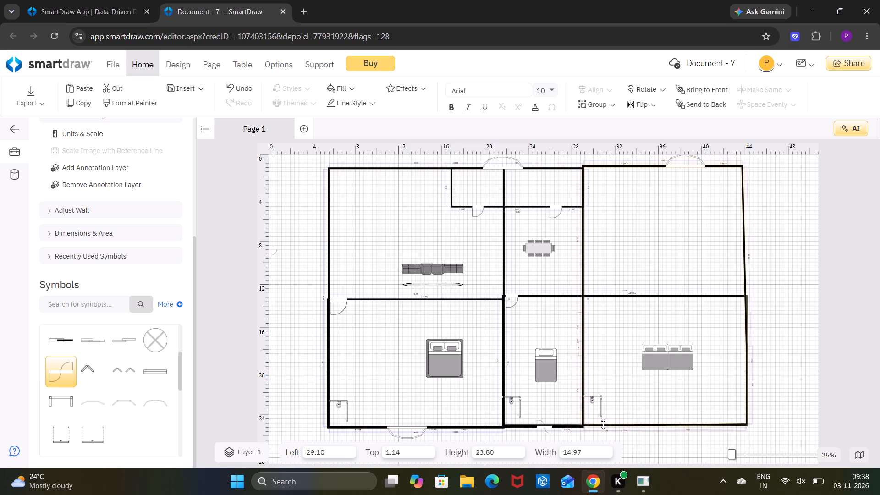
pyautogui.click(627, 405)
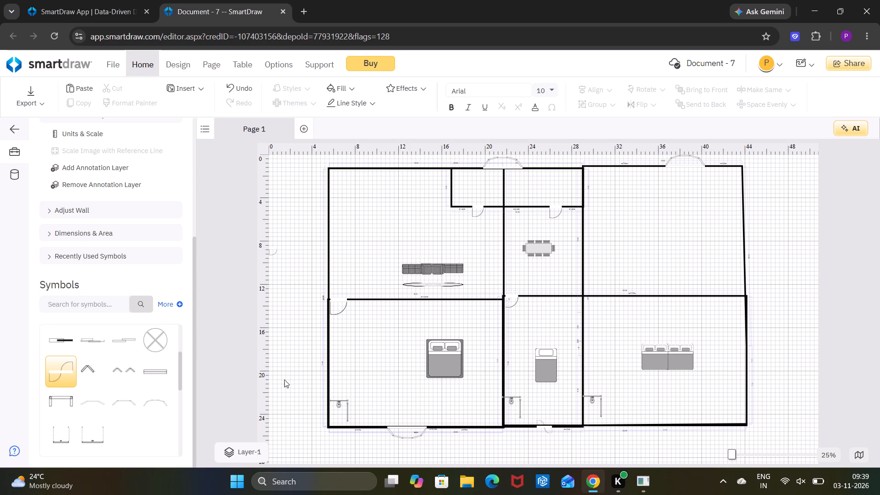
# Add a Swinging Door (48") and place it in the lower-right room's right exterior wall, at about 18.39 from the top.
pyautogui.click(48, 379)
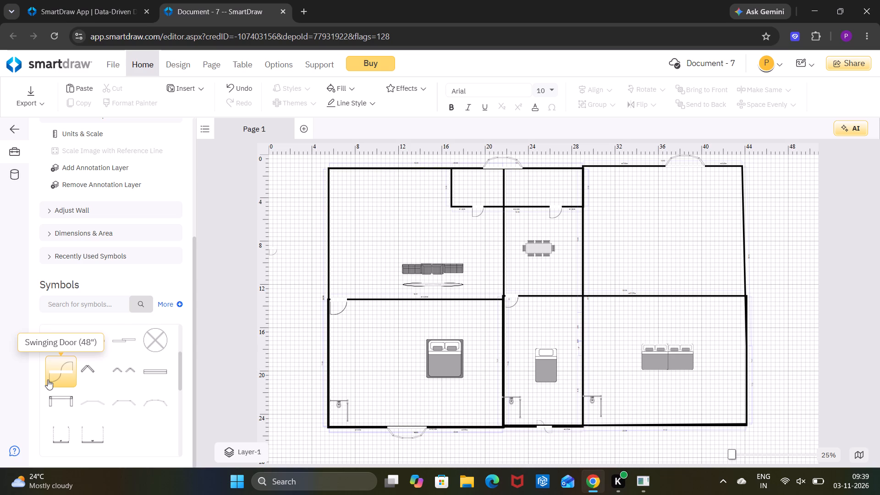
pyautogui.doubleClick(48, 379)
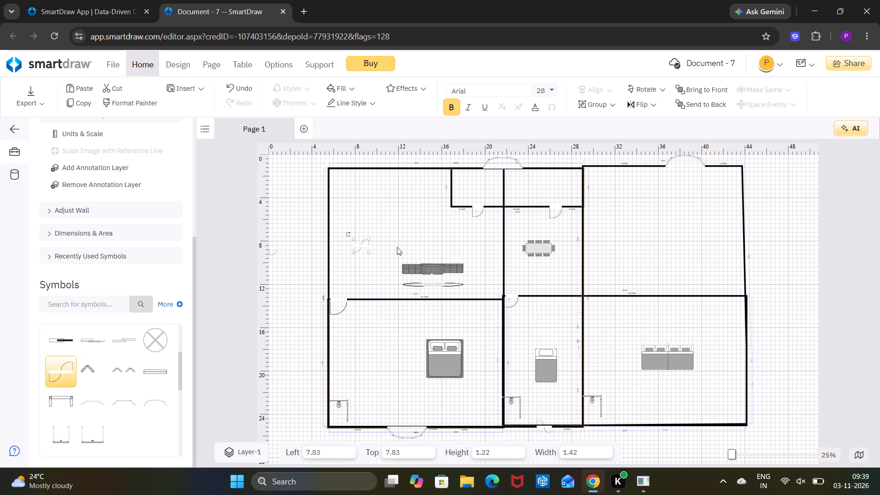
pyautogui.moveTo(364, 247); pyautogui.dragTo(673, 437)
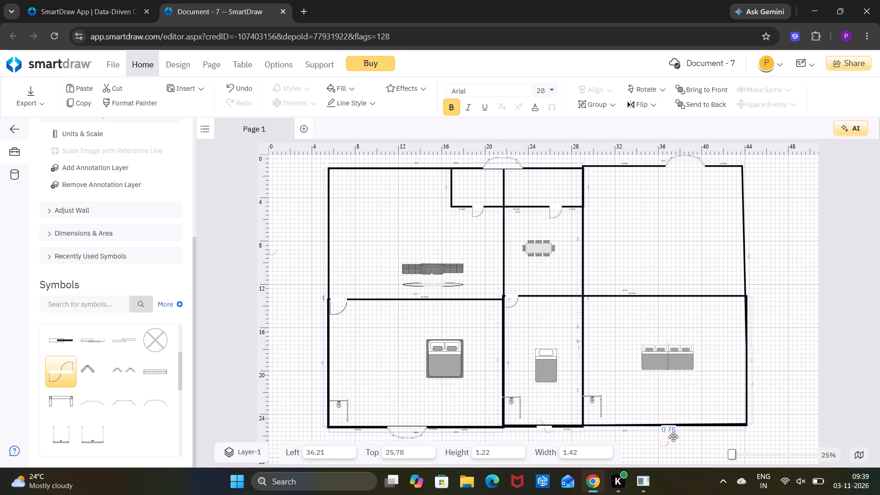
pyautogui.moveTo(673, 437); pyautogui.dragTo(673, 427)
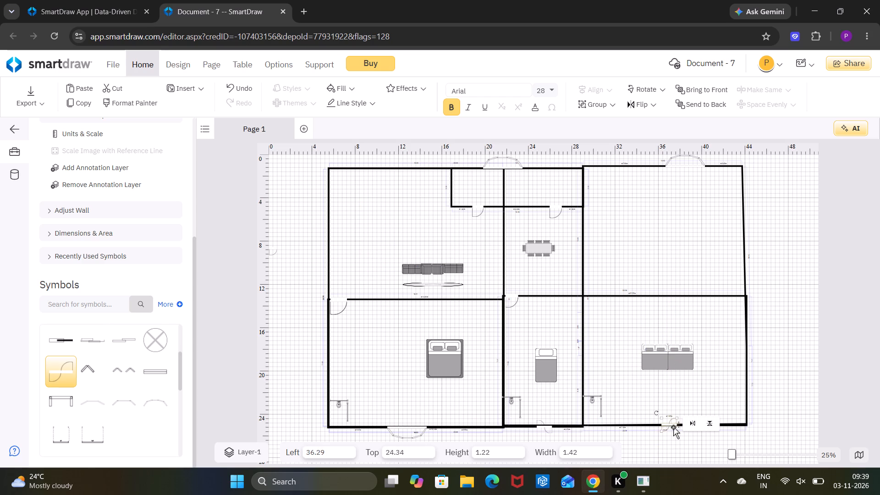
pyautogui.click(653, 407)
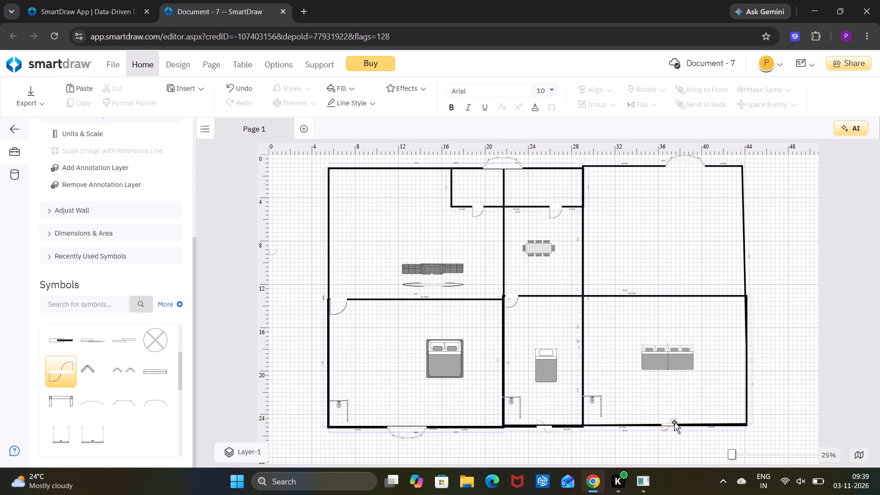
pyautogui.moveTo(668, 426); pyautogui.dragTo(754, 370)
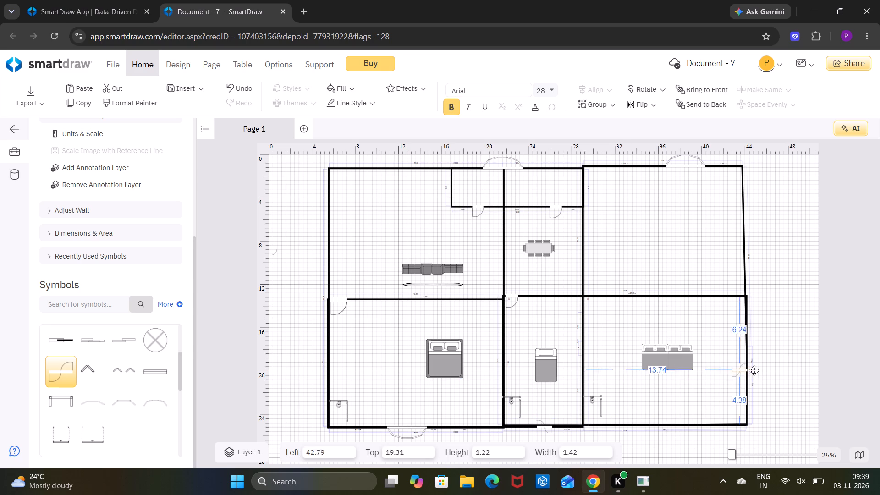
pyautogui.moveTo(754, 370); pyautogui.dragTo(753, 360)
pyautogui.click(754, 360)
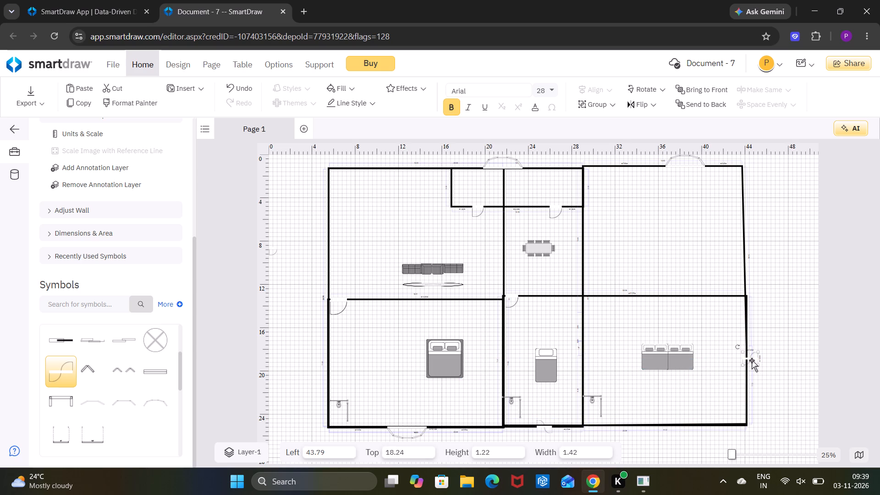
pyautogui.click(752, 360)
pyautogui.click(751, 358)
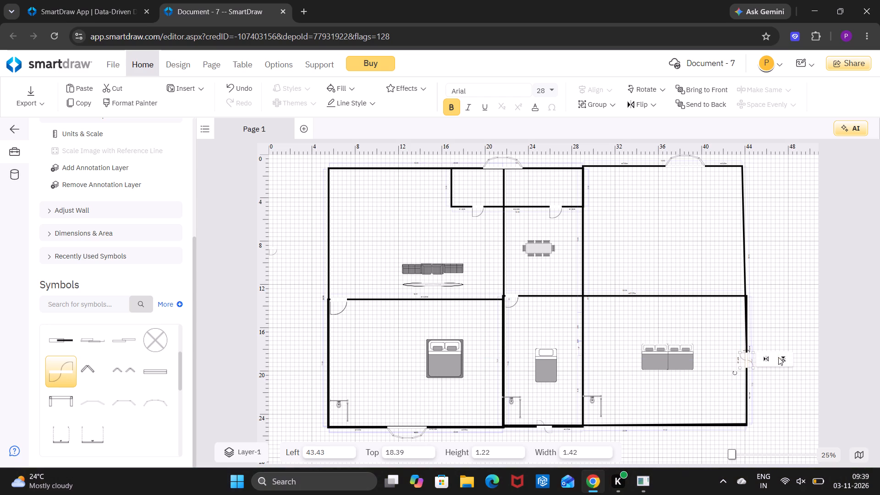
pyautogui.click(773, 328)
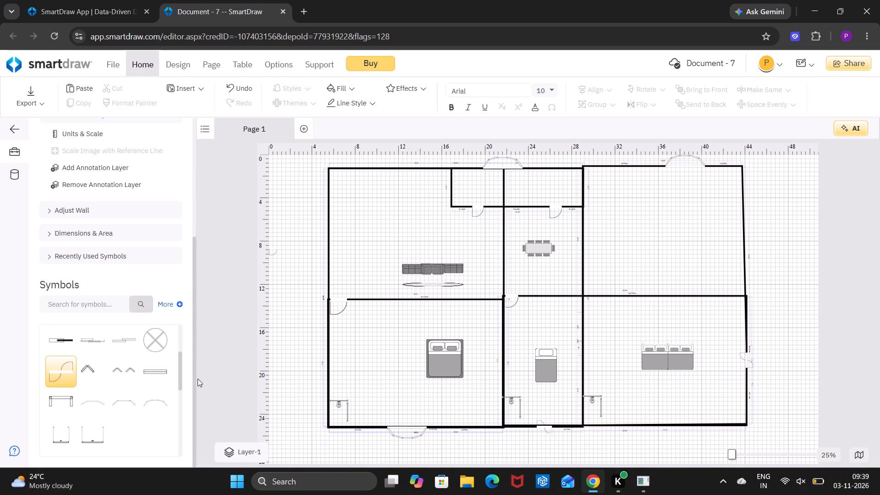
# Add another Bow Window symbol and place it on the lower-right room's bottom wall, at about 34.8 left.
pyautogui.click(143, 399)
pyautogui.doubleClick(143, 399)
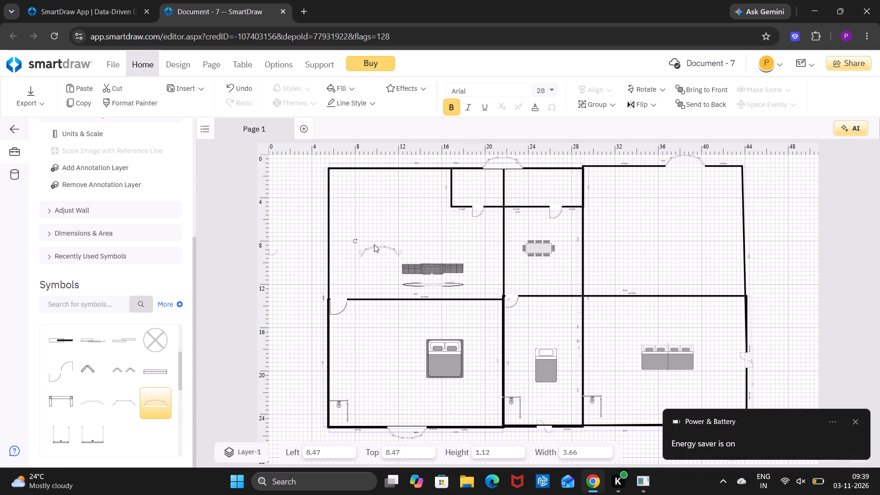
pyautogui.moveTo(374, 244); pyautogui.dragTo(395, 253)
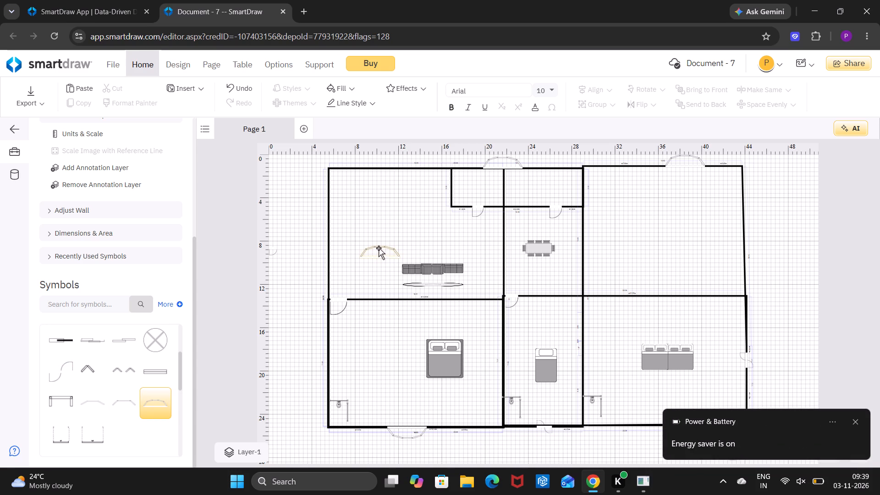
pyautogui.click(377, 246)
pyautogui.moveTo(377, 246); pyautogui.dragTo(657, 411)
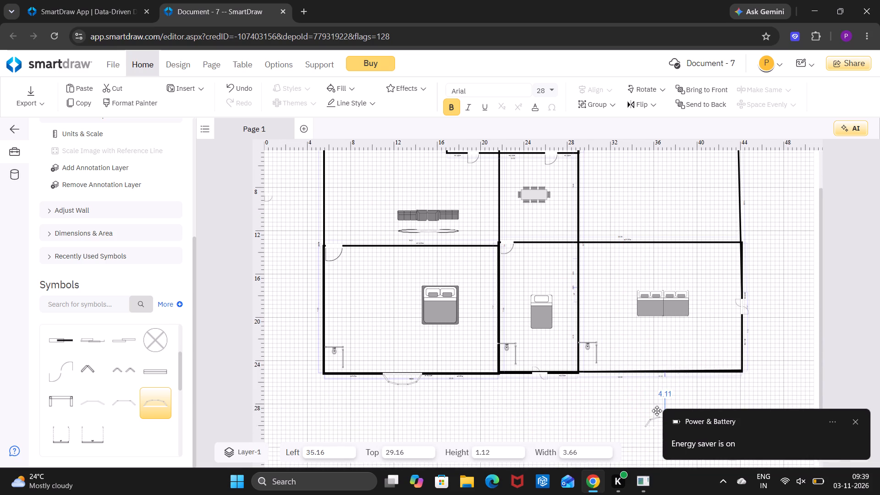
pyautogui.moveTo(657, 411); pyautogui.dragTo(661, 407)
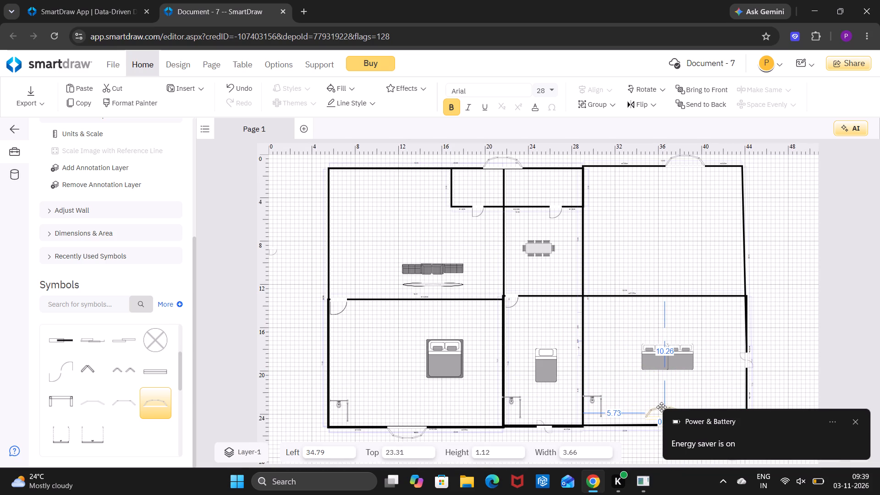
pyautogui.moveTo(661, 407); pyautogui.dragTo(662, 412)
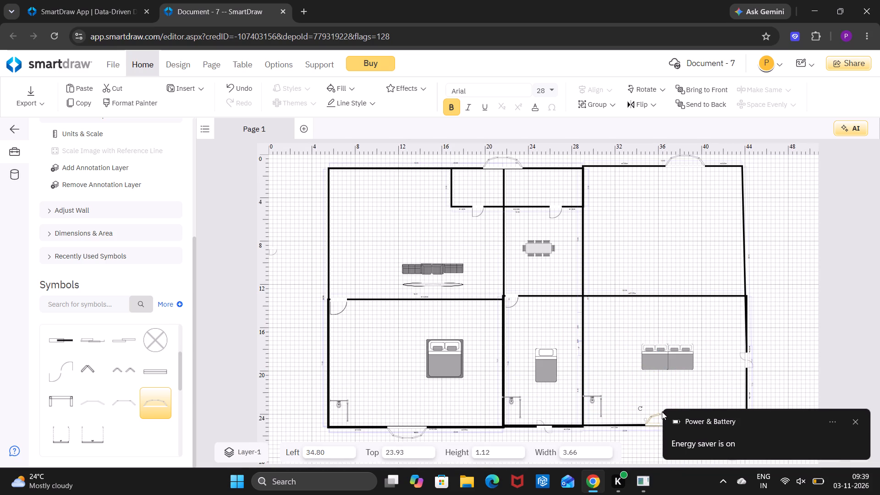
pyautogui.click(659, 396)
# Flip the bow window on the lower-right room's bottom wall vertically so its bow projects outside the house.
pyautogui.click(856, 420)
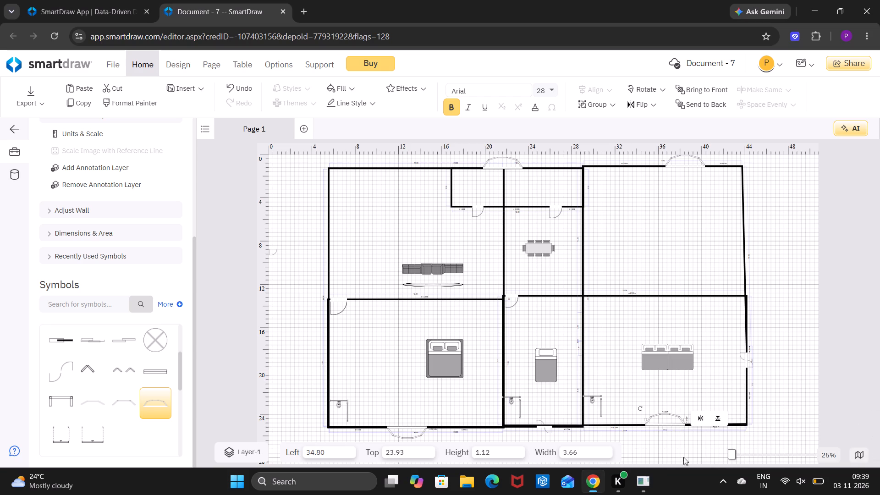
pyautogui.moveTo(709, 417); pyautogui.dragTo(693, 418)
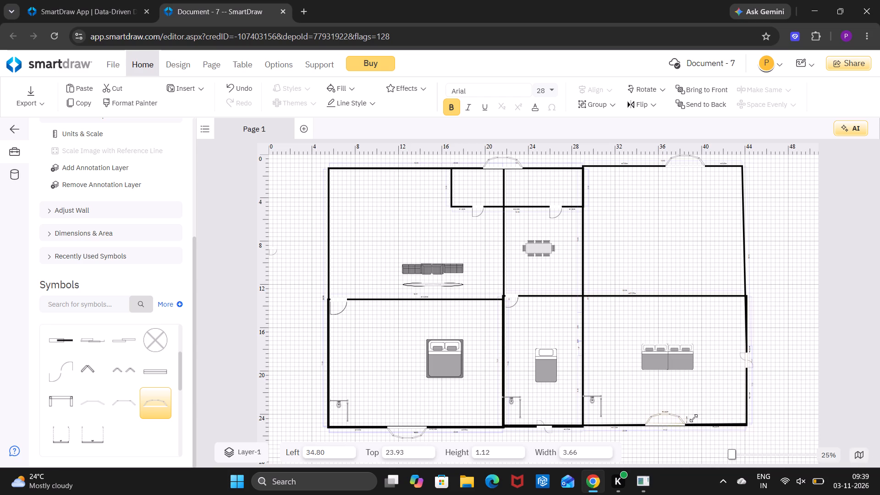
pyautogui.moveTo(693, 418); pyautogui.dragTo(672, 423)
pyautogui.click(672, 423)
pyautogui.click(700, 417)
pyautogui.click(716, 417)
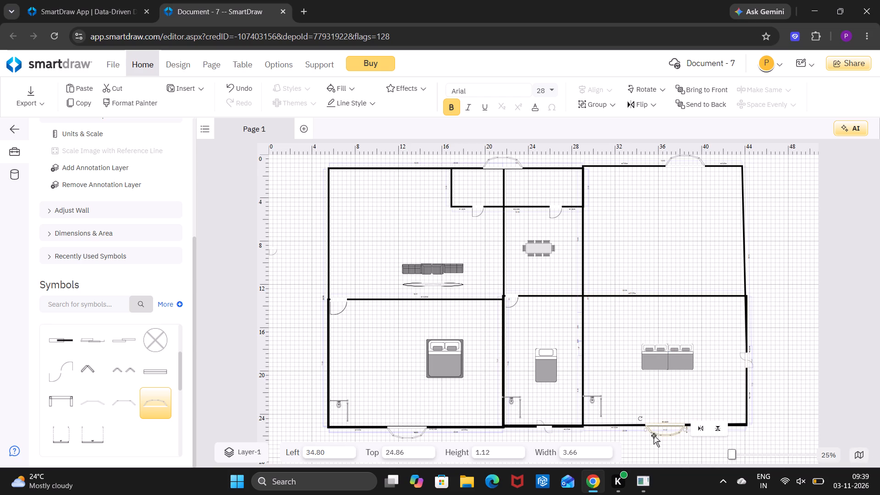
pyautogui.click(702, 430)
pyautogui.click(712, 395)
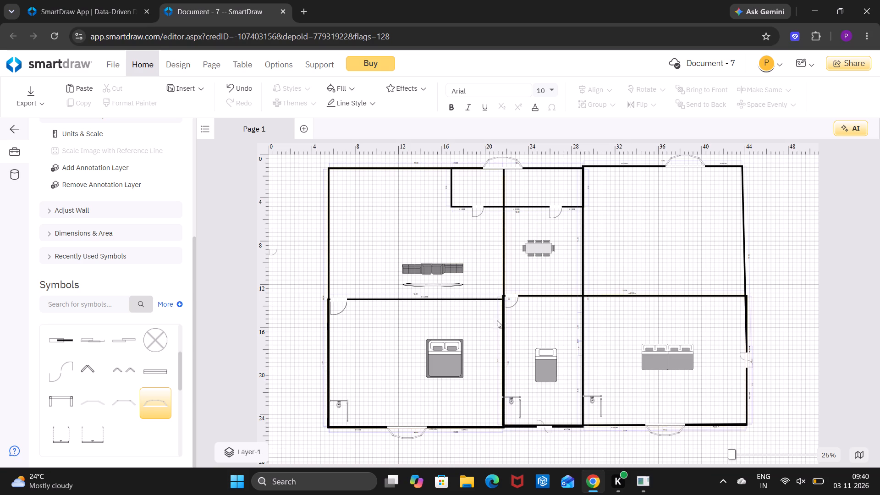
# Add a Double Door (60") and place it in the wall between the sofa room and the dining room, at about 7.88 from the top.
pyautogui.scroll(4, 128, 408)
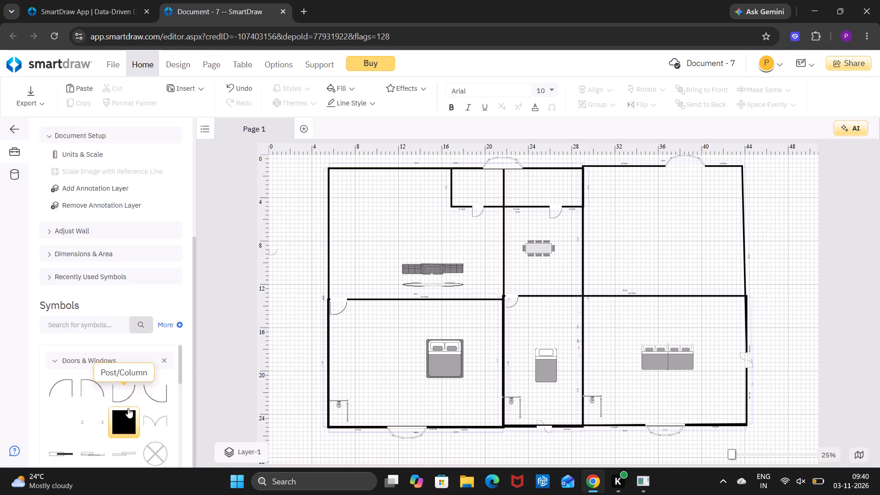
pyautogui.scroll(1, 128, 408)
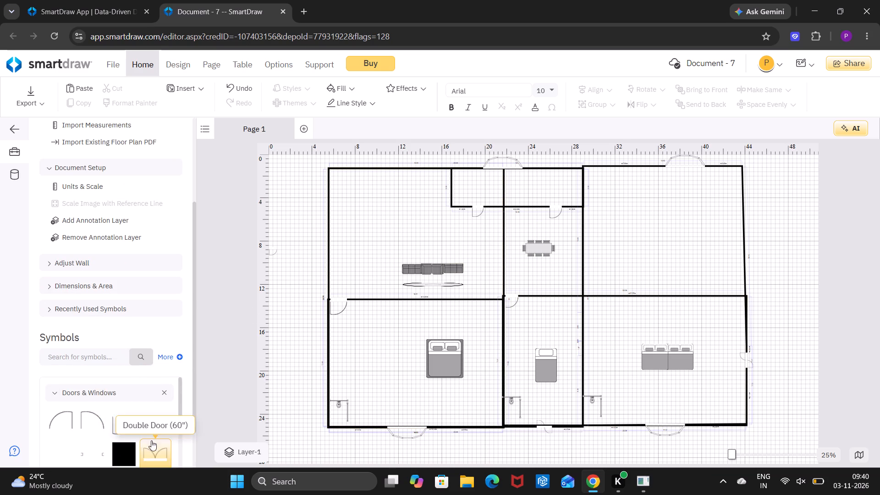
pyautogui.click(93, 426)
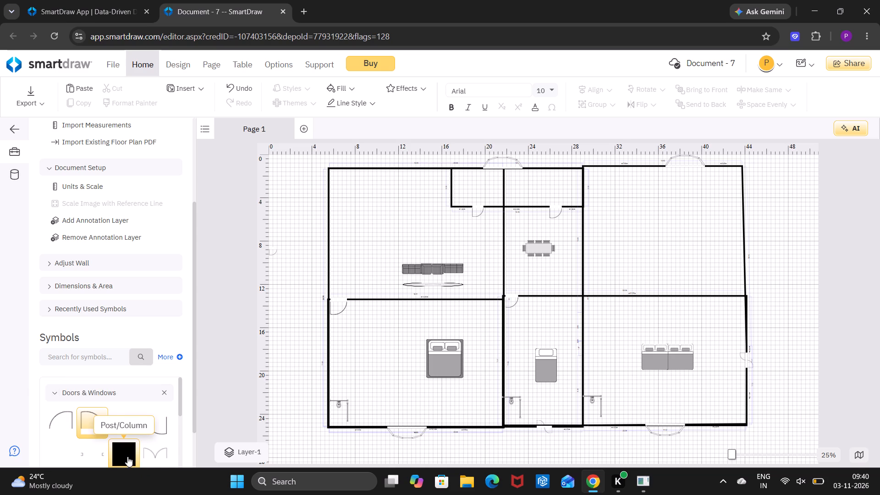
pyautogui.doubleClick(152, 453)
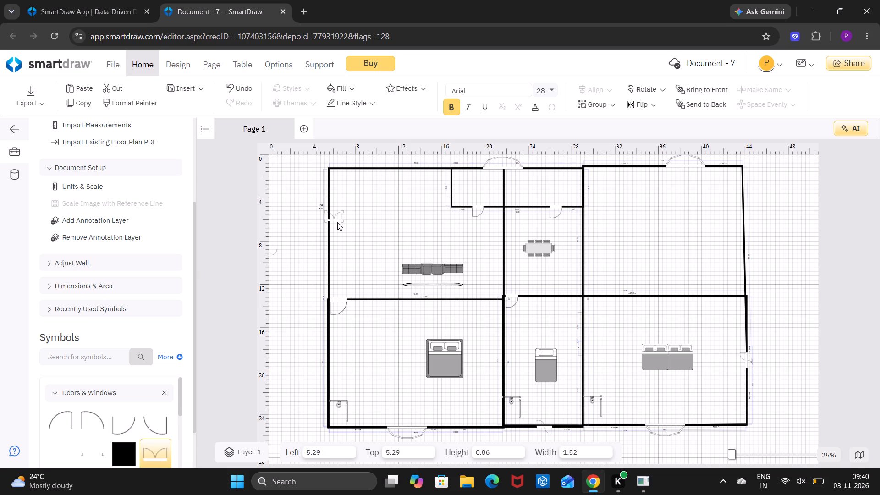
pyautogui.moveTo(336, 214); pyautogui.dragTo(496, 239)
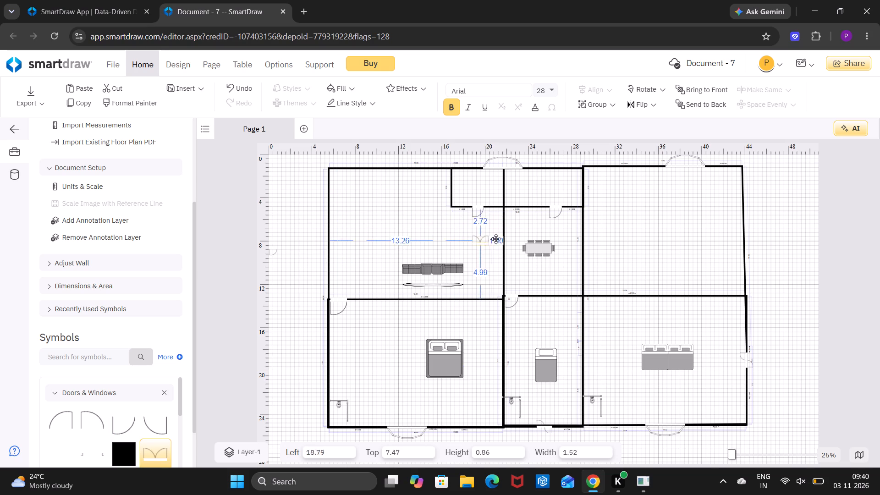
pyautogui.moveTo(496, 239); pyautogui.dragTo(507, 242)
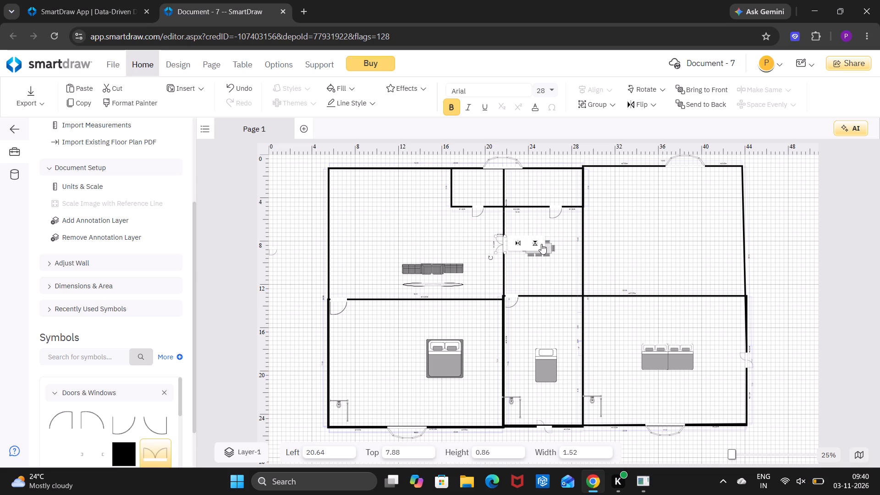
# Enlarge the double door beside the dining room to about 2.81 wide and 1.59 high.
pyautogui.click(496, 253)
pyautogui.click(496, 253)
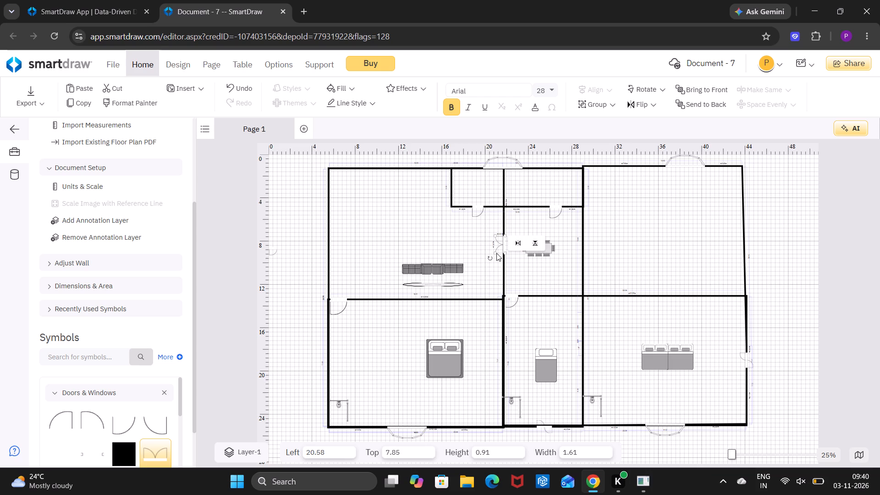
pyautogui.click(499, 251)
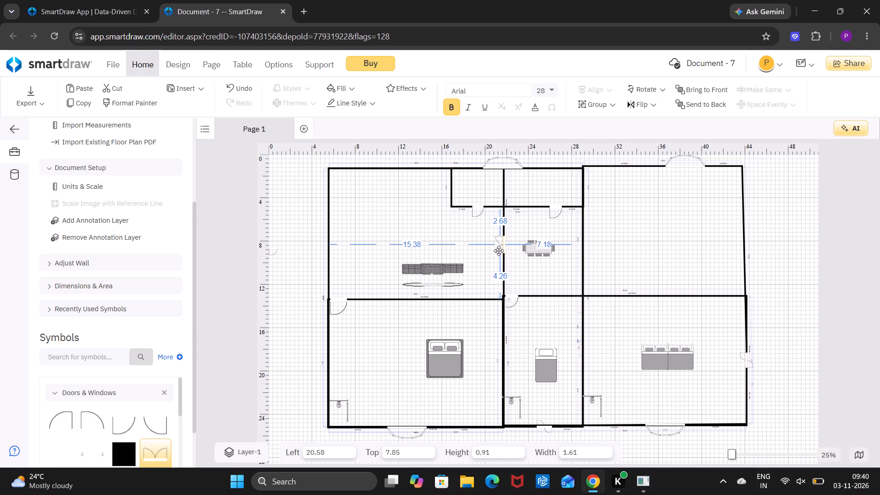
pyautogui.moveTo(495, 253); pyautogui.dragTo(488, 265)
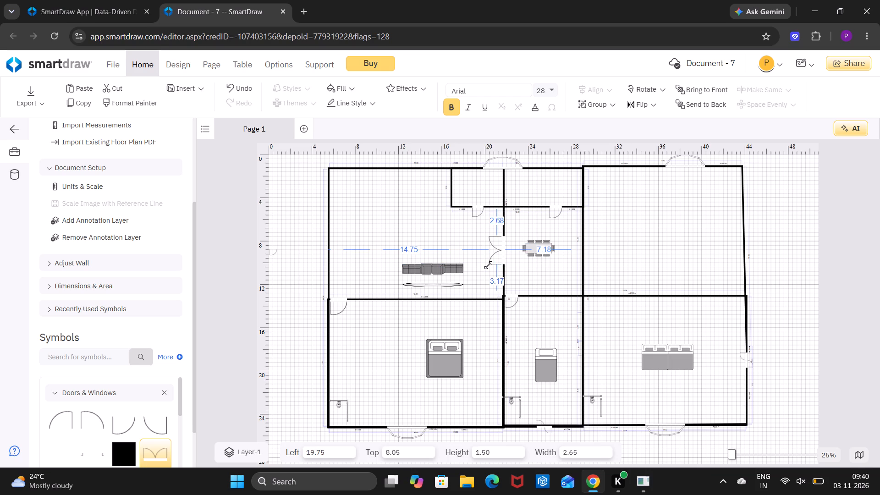
pyautogui.moveTo(488, 265); pyautogui.dragTo(487, 267)
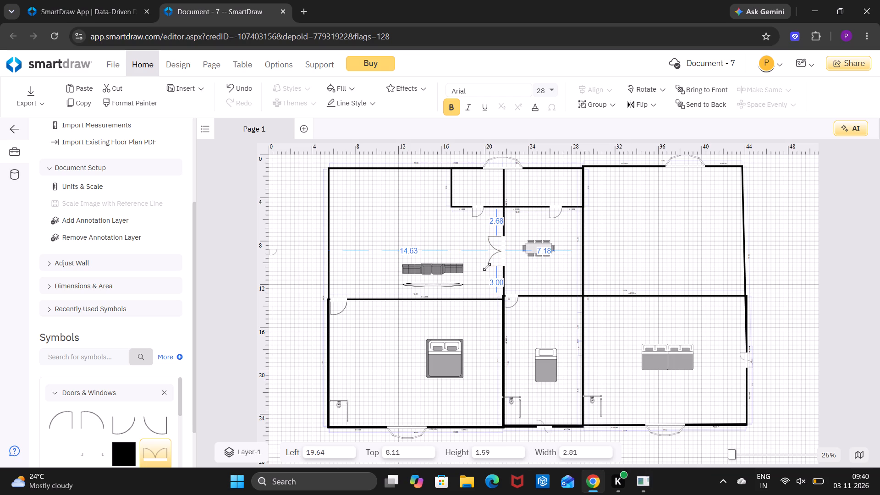
pyautogui.moveTo(487, 267); pyautogui.dragTo(487, 266)
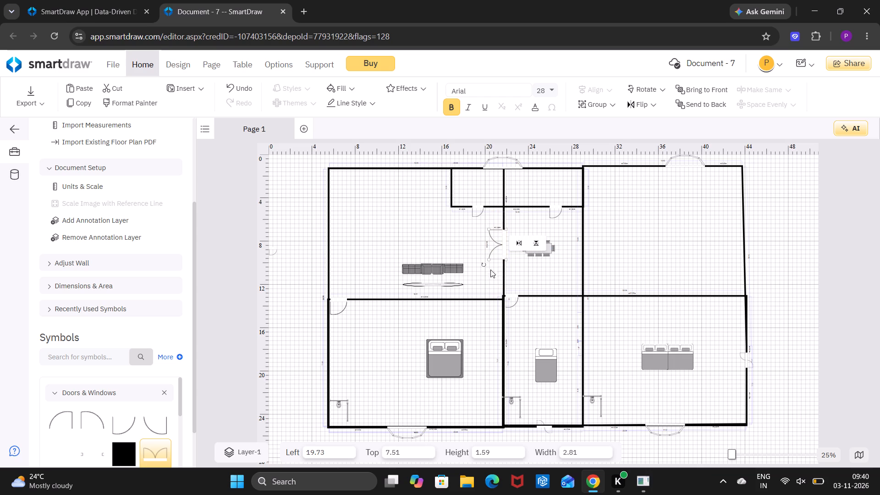
pyautogui.click(490, 271)
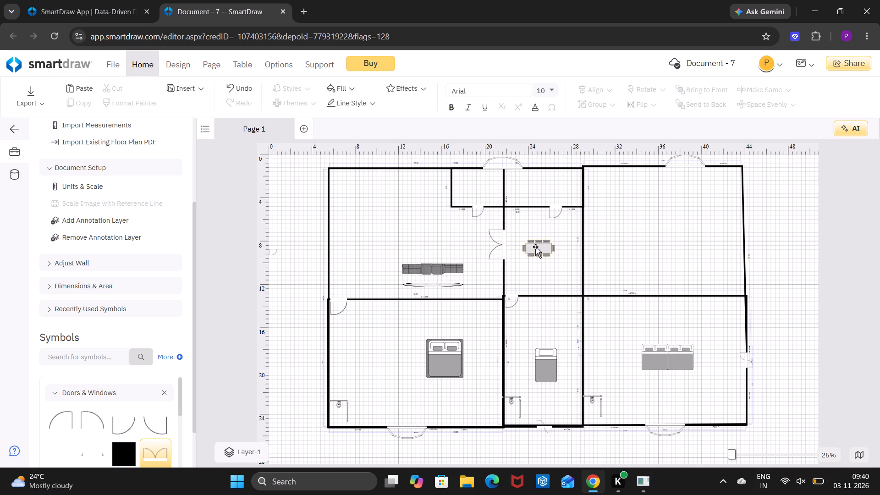
# Slide the double door down along its wall to about 8.36 from the top.
pyautogui.moveTo(535, 247); pyautogui.dragTo(534, 233, button='right')
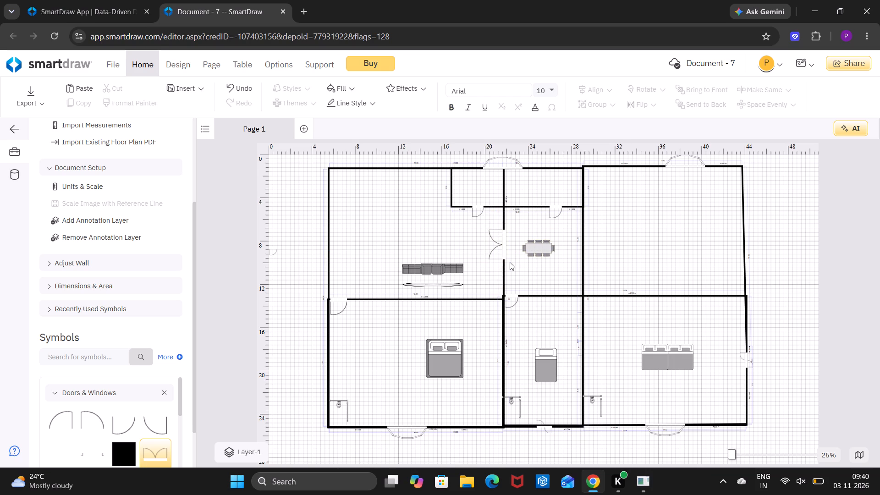
pyautogui.rightClick(505, 253)
pyautogui.click(505, 253)
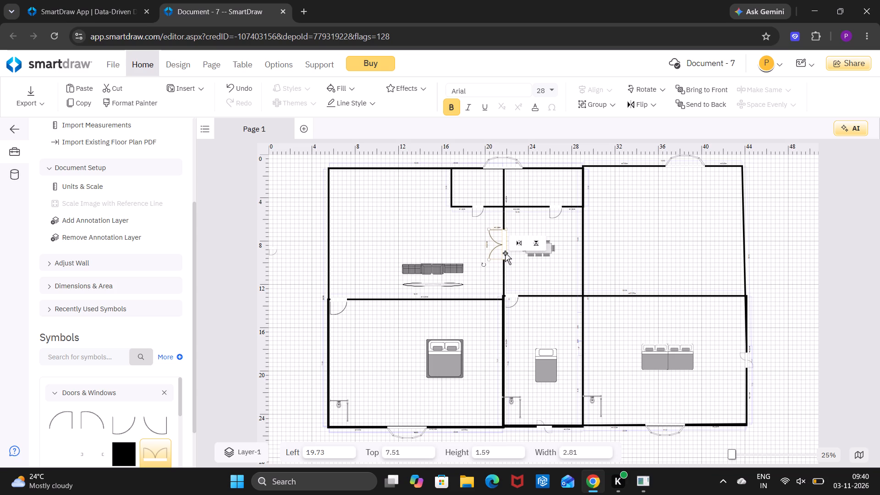
pyautogui.rightClick(505, 253)
pyautogui.click(504, 252)
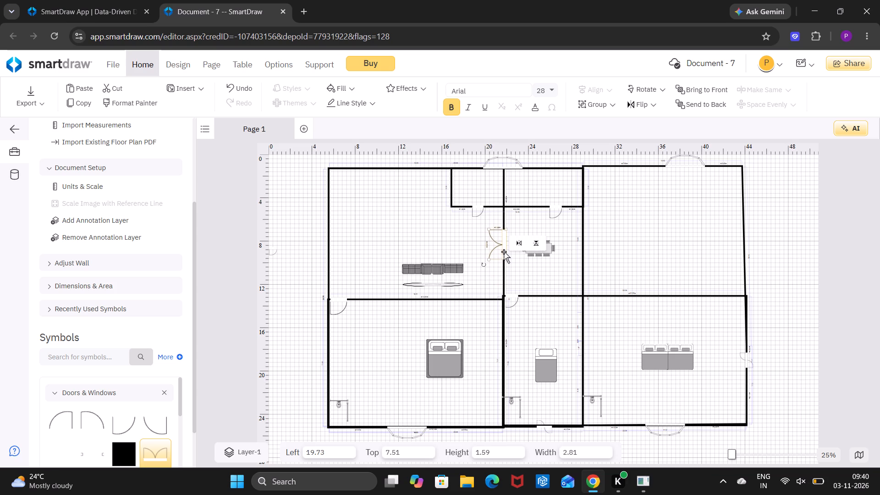
pyautogui.click(504, 252)
pyautogui.rightClick(504, 252)
pyautogui.moveTo(504, 252); pyautogui.dragTo(505, 265)
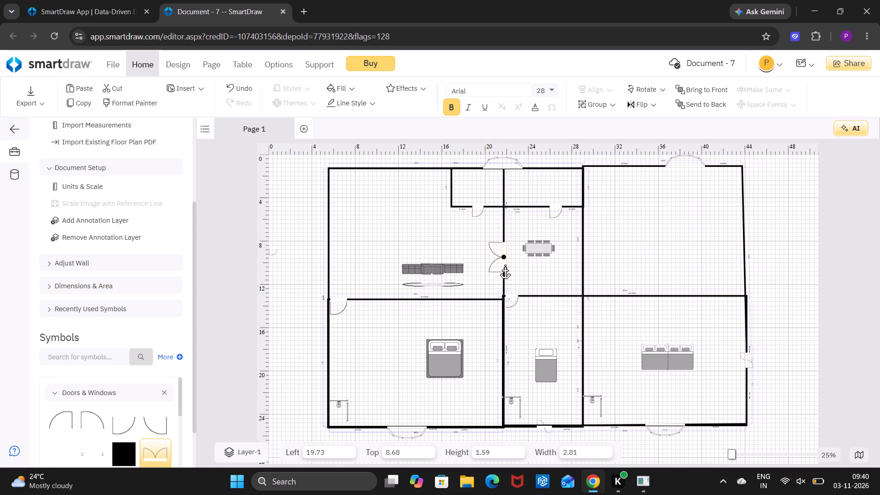
pyautogui.moveTo(505, 265); pyautogui.dragTo(506, 259)
pyautogui.moveTo(506, 259); pyautogui.dragTo(506, 260)
pyautogui.click(472, 247)
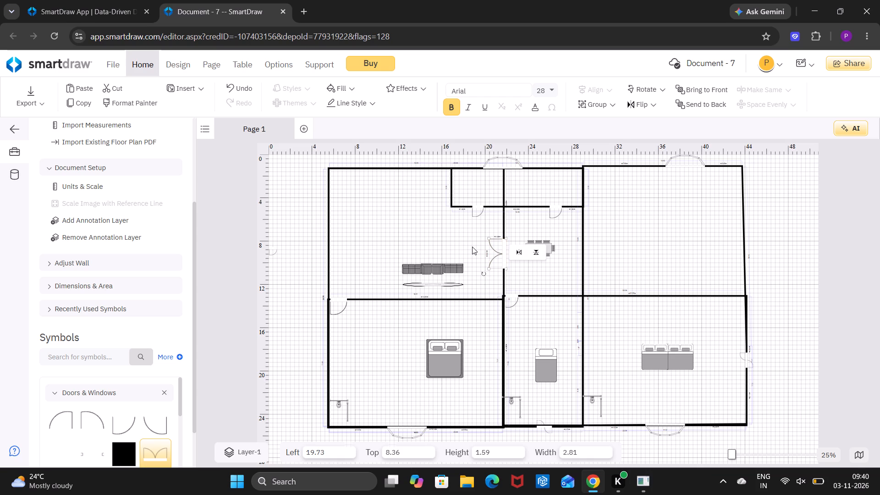
# Reposition the dining table set within its room at about 23.6 left and 8.1 top.
pyautogui.click(541, 249)
pyautogui.moveTo(541, 249); pyautogui.dragTo(541, 243, button='right')
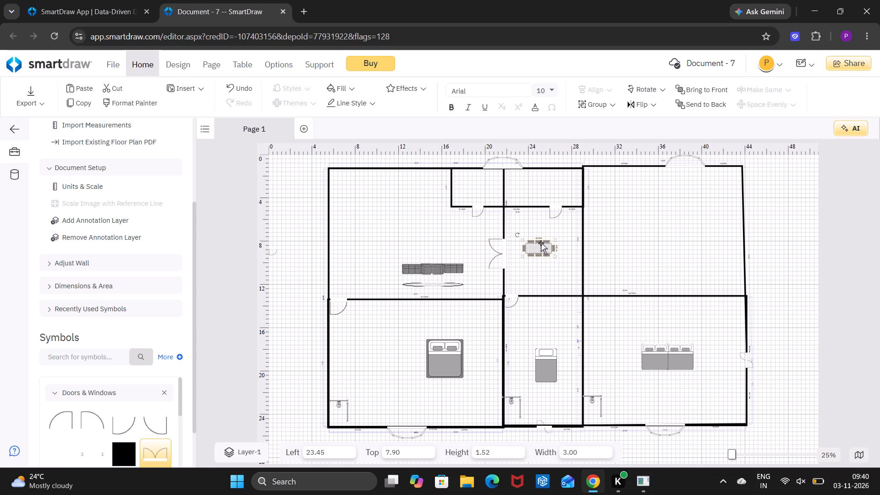
pyautogui.moveTo(541, 243); pyautogui.dragTo(541, 244, button='right')
pyautogui.moveTo(535, 249); pyautogui.dragTo(531, 231, button='right')
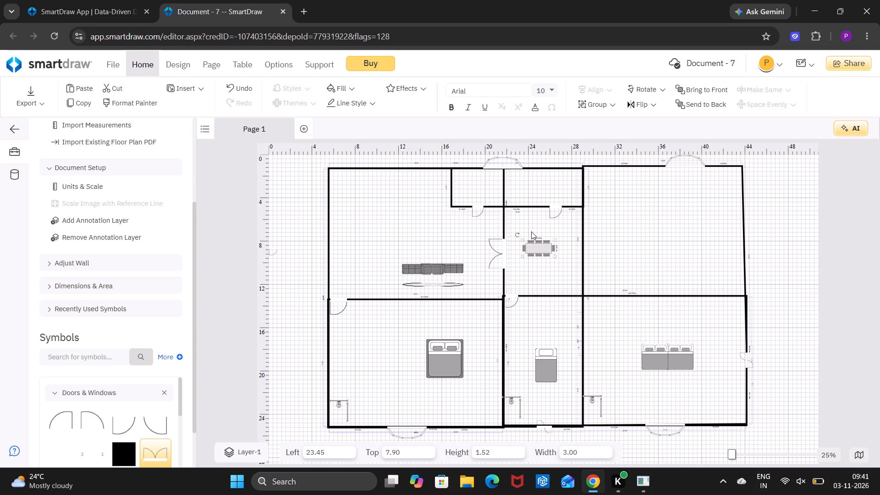
pyautogui.moveTo(531, 231); pyautogui.dragTo(537, 235, button='right')
pyautogui.doubleClick(537, 235)
pyautogui.click(540, 244)
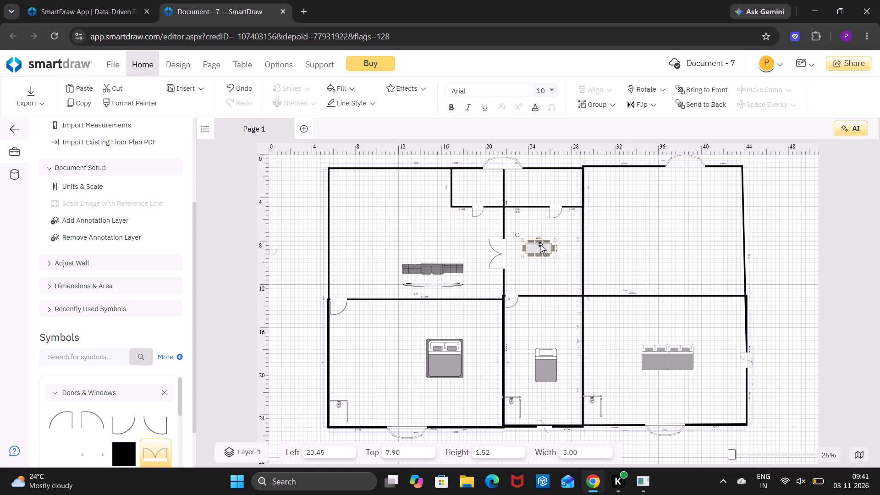
pyautogui.rightClick(540, 244)
pyautogui.rightClick(540, 244)
pyautogui.moveTo(540, 247); pyautogui.dragTo(539, 247)
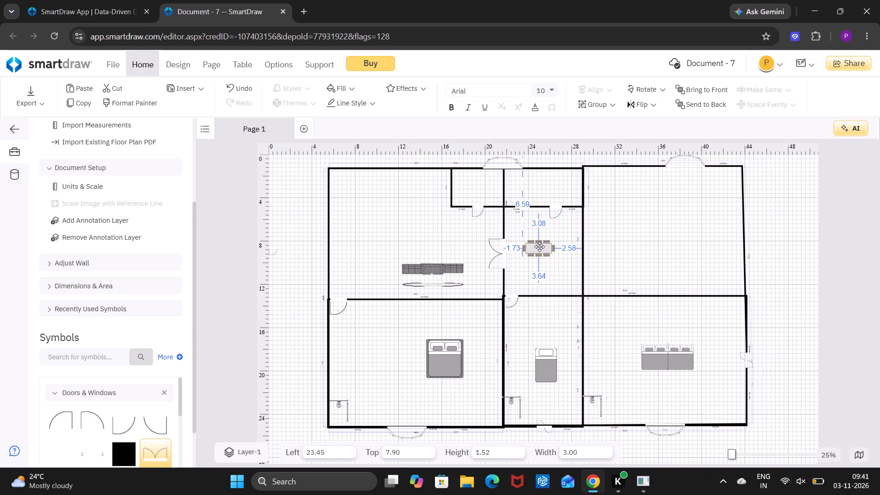
pyautogui.moveTo(539, 247); pyautogui.dragTo(544, 243)
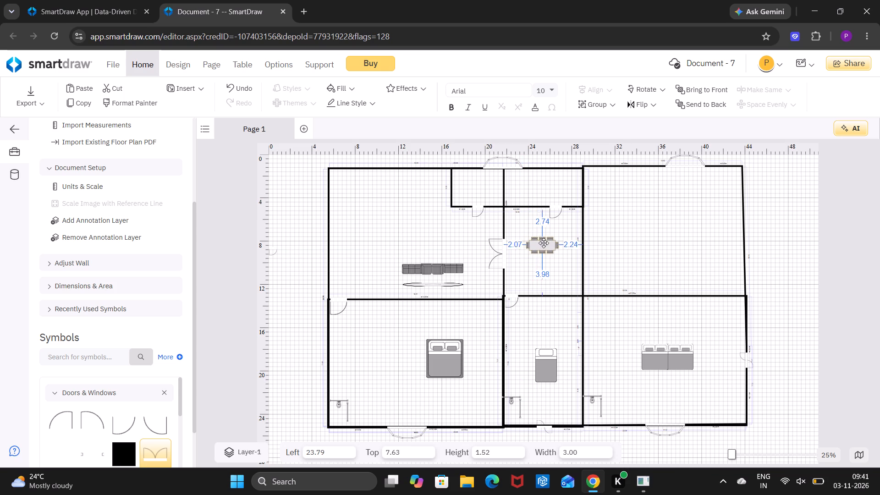
pyautogui.moveTo(544, 243); pyautogui.dragTo(544, 243)
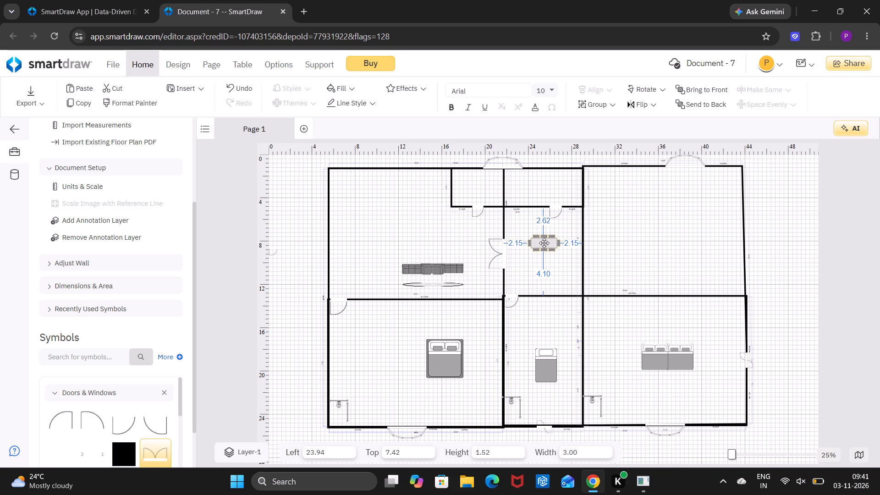
pyautogui.moveTo(544, 243); pyautogui.dragTo(549, 242)
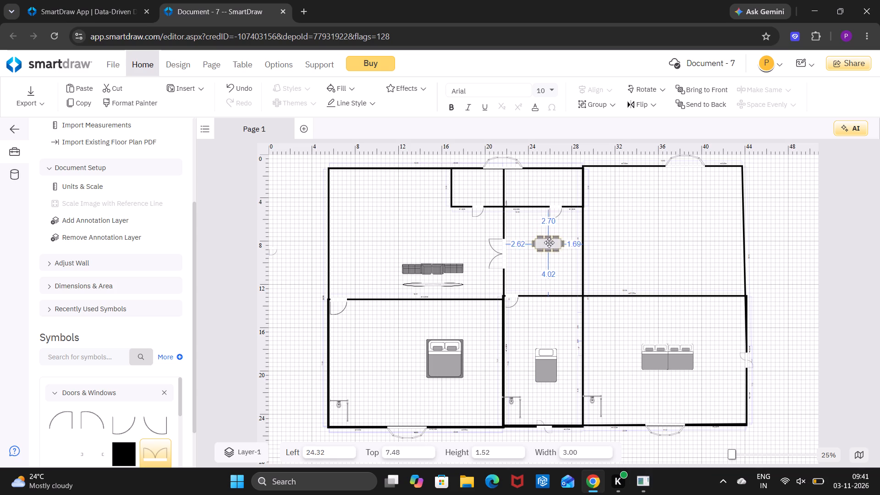
pyautogui.moveTo(549, 242); pyautogui.dragTo(549, 244)
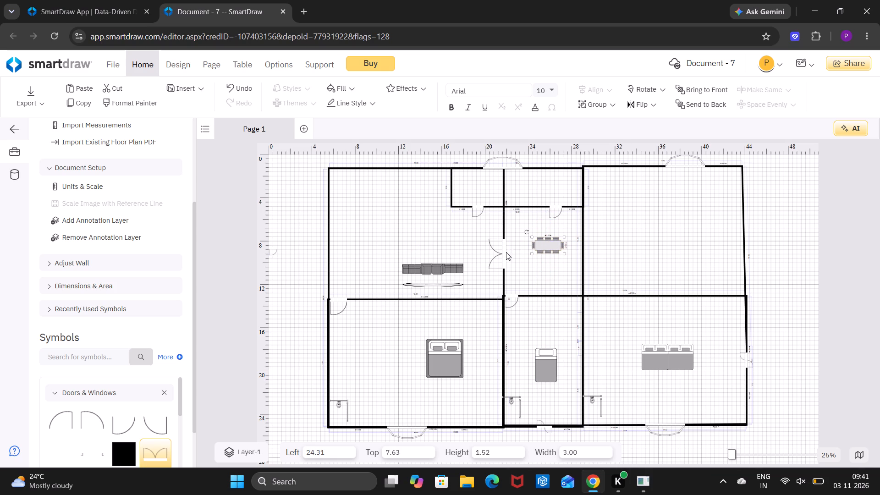
pyautogui.click(550, 245)
pyautogui.rightClick(550, 245)
pyautogui.moveTo(547, 247); pyautogui.dragTo(539, 252)
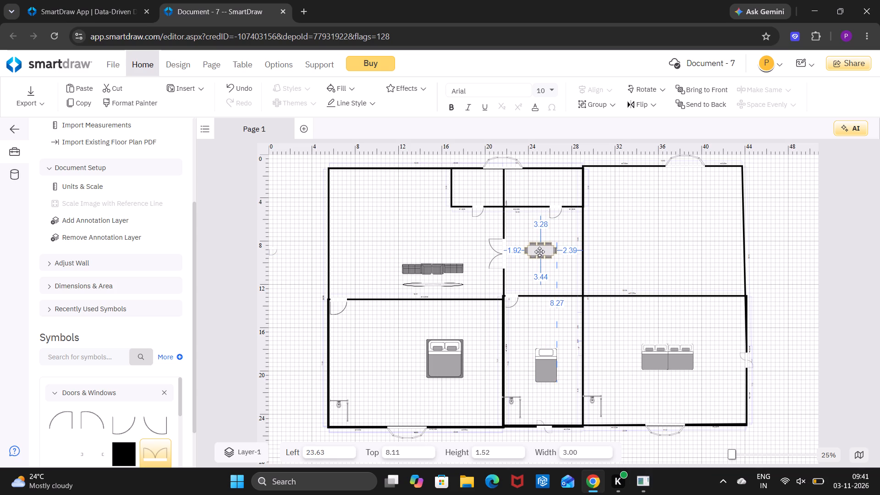
pyautogui.moveTo(539, 252); pyautogui.dragTo(540, 251)
# Reposition the double door in the wall between the sofa room and dining room at about 7.99 from the top.
pyautogui.moveTo(502, 249); pyautogui.dragTo(503, 247)
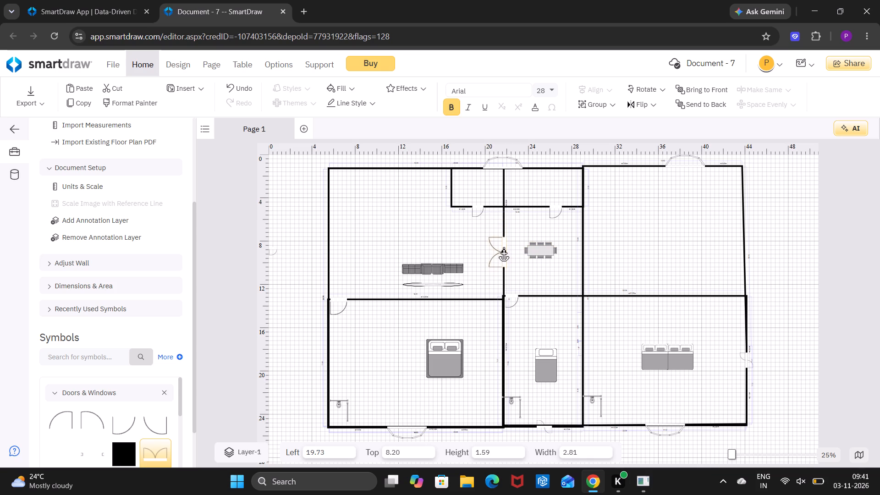
pyautogui.moveTo(503, 247); pyautogui.dragTo(510, 256)
pyautogui.moveTo(513, 255); pyautogui.dragTo(504, 249, button='right')
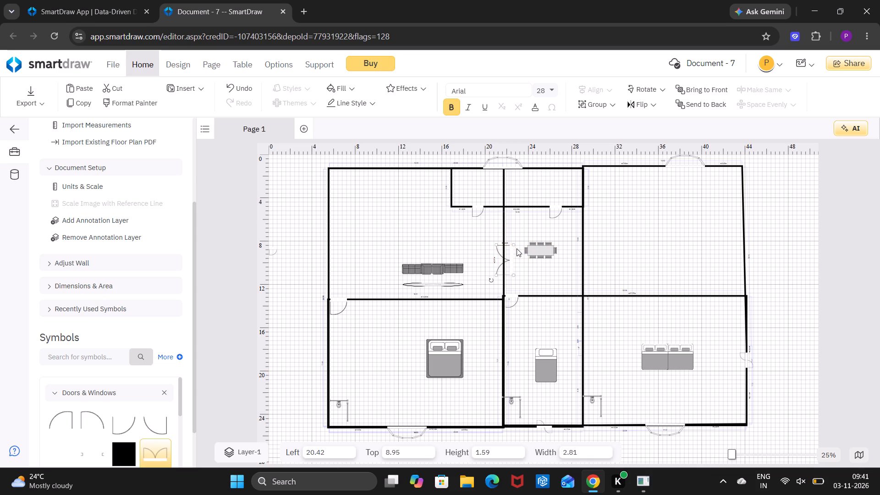
pyautogui.moveTo(513, 257); pyautogui.dragTo(500, 251)
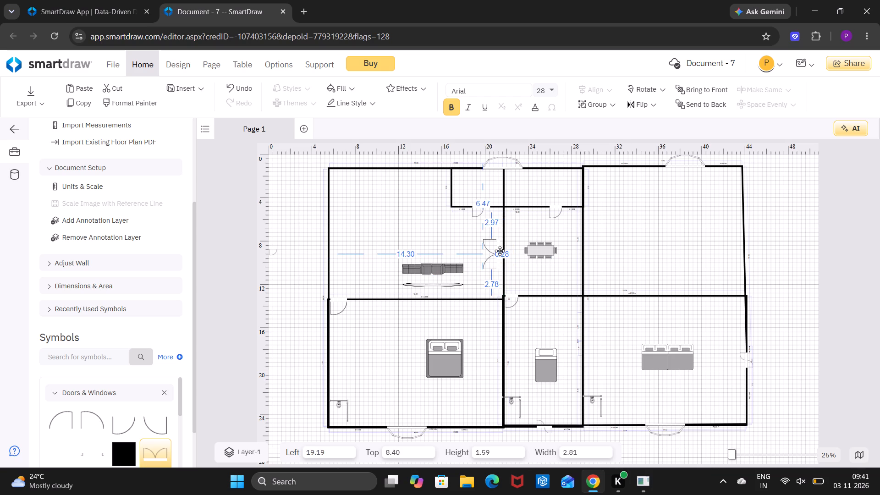
pyautogui.moveTo(500, 251); pyautogui.dragTo(503, 250)
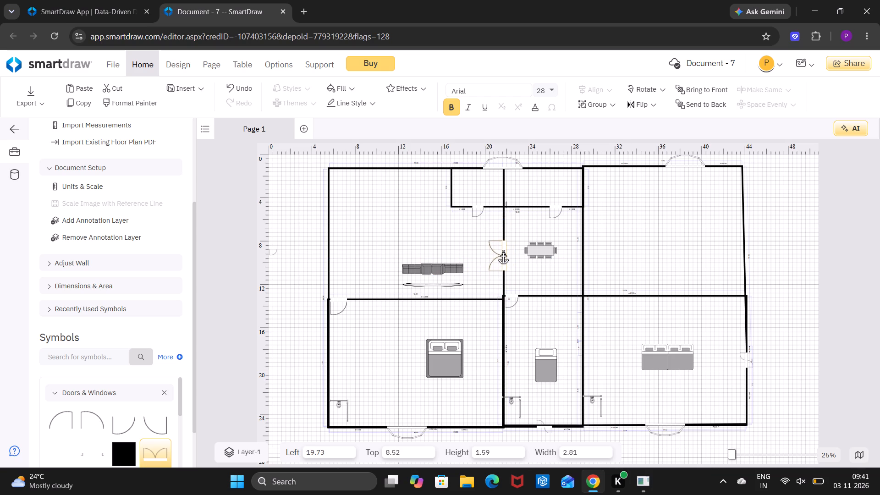
pyautogui.moveTo(503, 250); pyautogui.dragTo(503, 253)
pyautogui.moveTo(504, 251); pyautogui.dragTo(502, 243)
pyautogui.moveTo(502, 243); pyautogui.dragTo(502, 243)
pyautogui.click(465, 242)
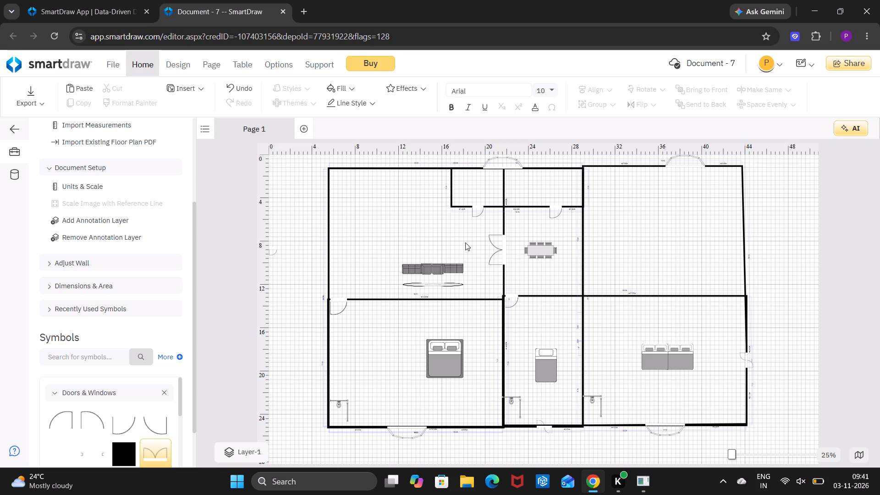
# Add a Double Door (60") to the sofa room's upper outer wall and enlarge it to about 3.60 wide and 2.04 high.
pyautogui.doubleClick(159, 450)
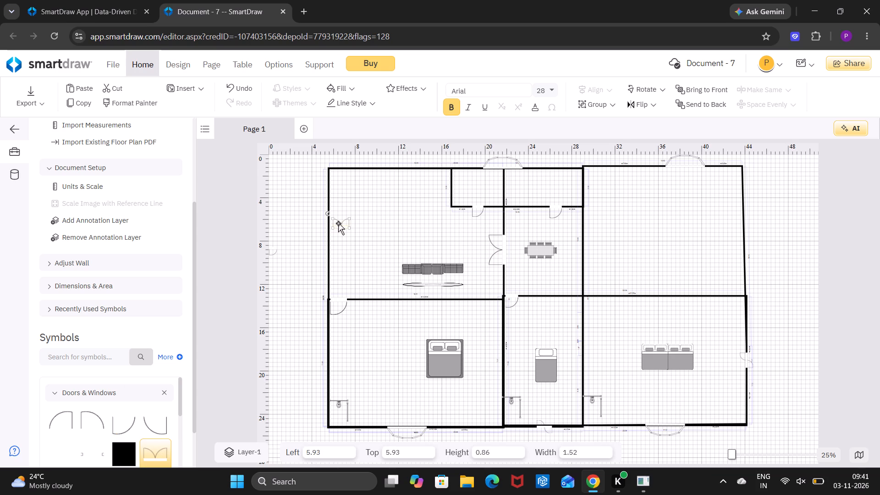
pyautogui.moveTo(338, 223); pyautogui.dragTo(355, 170)
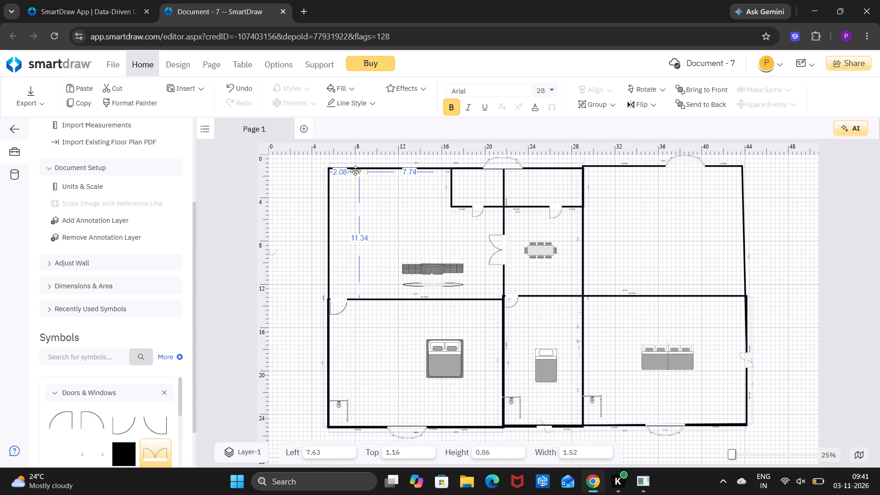
pyautogui.moveTo(355, 170); pyautogui.dragTo(351, 163)
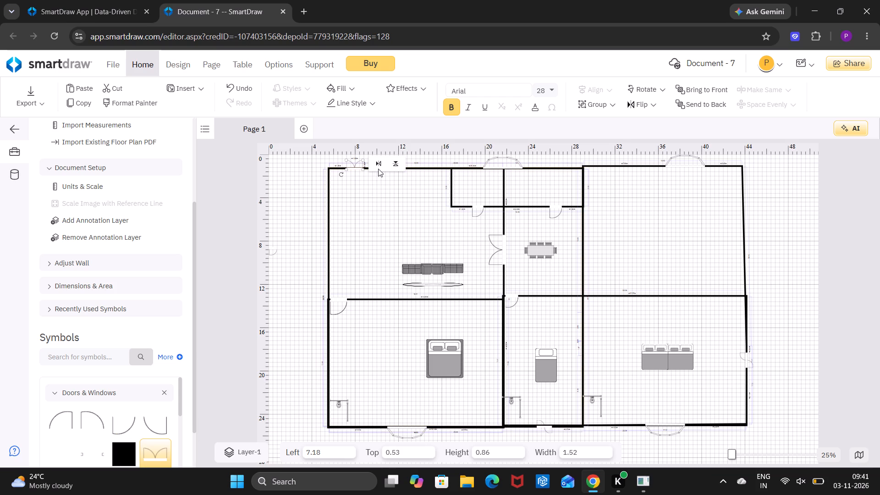
pyautogui.moveTo(363, 170); pyautogui.dragTo(385, 172)
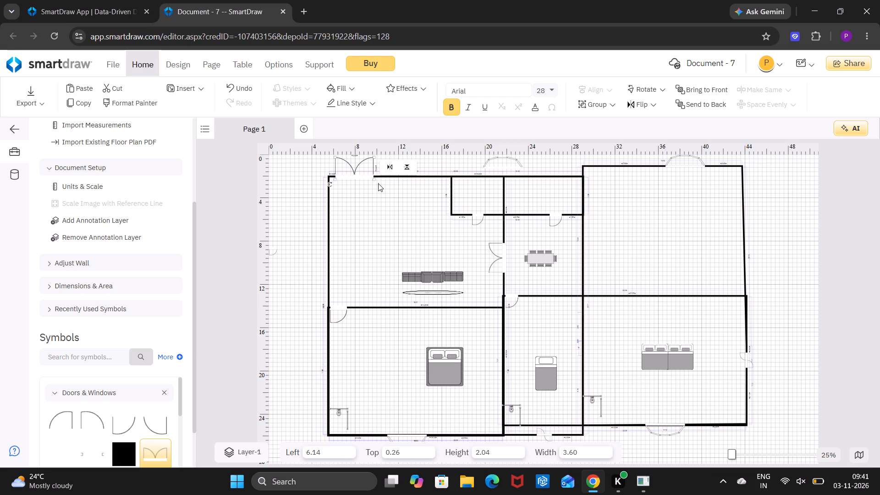
pyautogui.click(374, 190)
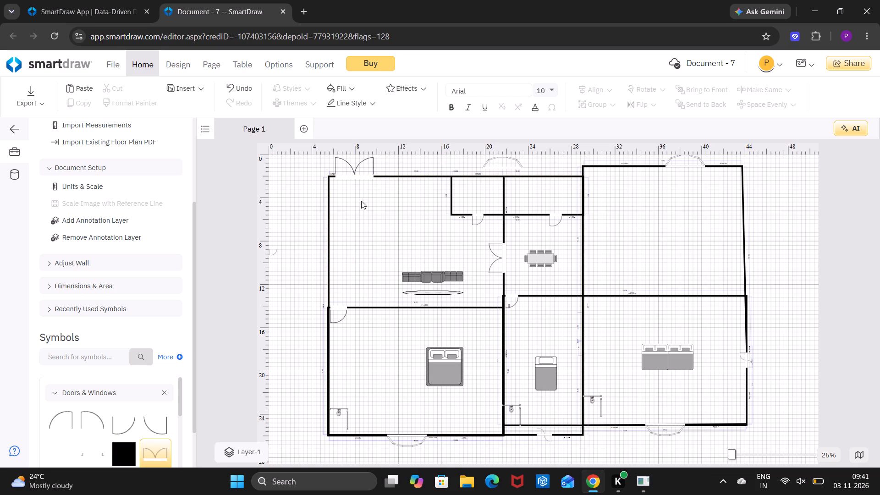
# Slide the large double door along the sofa room's upper wall to about 9.14 from the left.
pyautogui.moveTo(353, 178); pyautogui.dragTo(364, 178, button='right')
pyautogui.click(364, 178)
pyautogui.moveTo(364, 178); pyautogui.dragTo(390, 176)
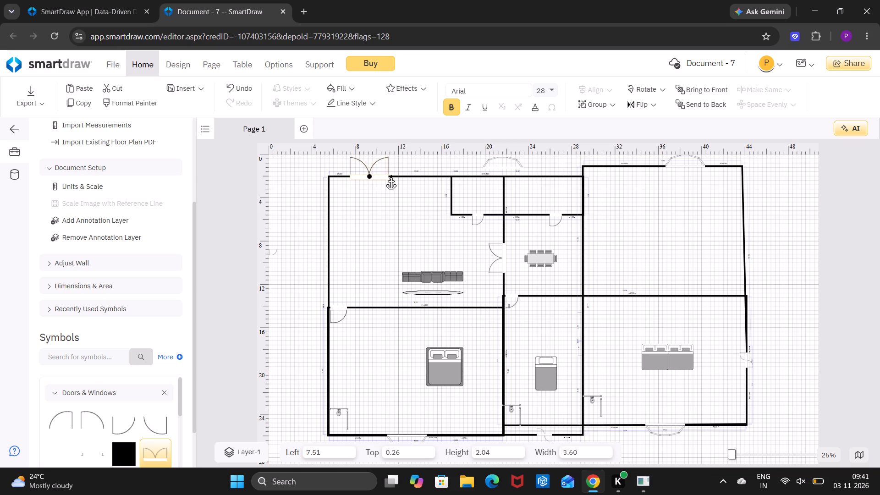
pyautogui.moveTo(390, 176); pyautogui.dragTo(396, 175)
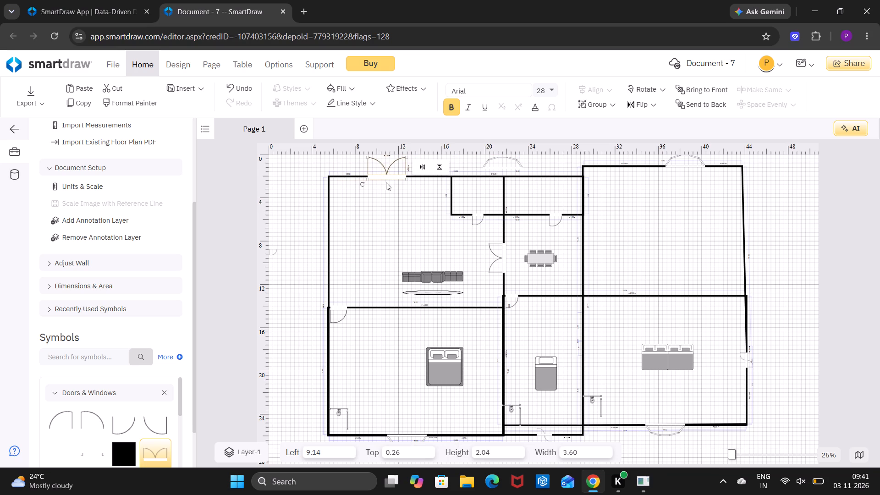
pyautogui.click(377, 200)
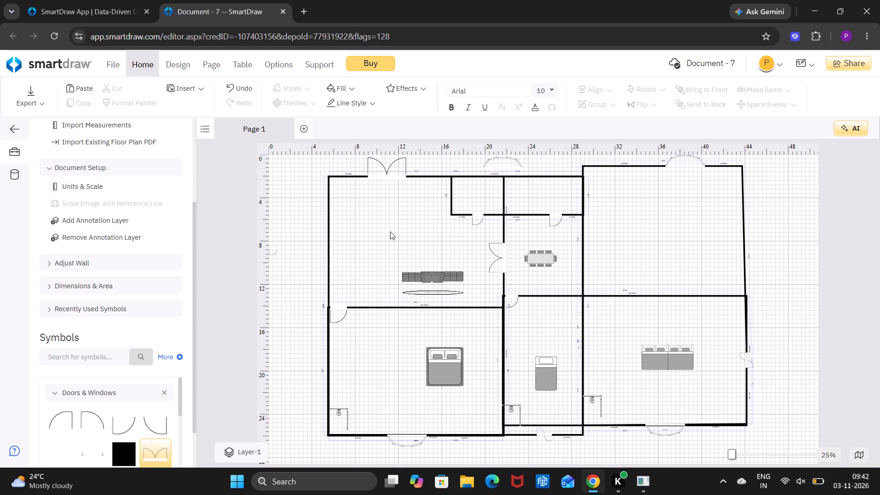
# Add another Double Door (60") and place it in the dining room's right-hand wall at about 8.19 from the top.
pyautogui.scroll(-1, 364, 281)
pyautogui.doubleClick(158, 454)
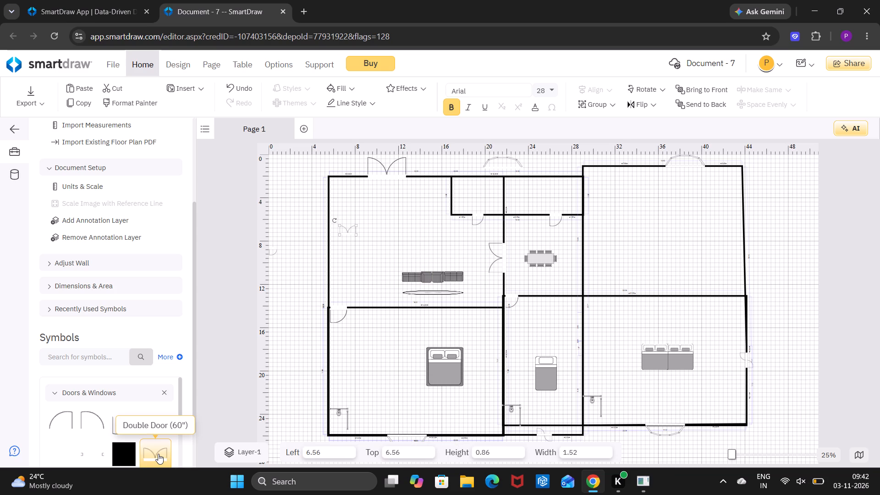
pyautogui.click(352, 227)
pyautogui.moveTo(352, 227); pyautogui.dragTo(376, 227, button='right')
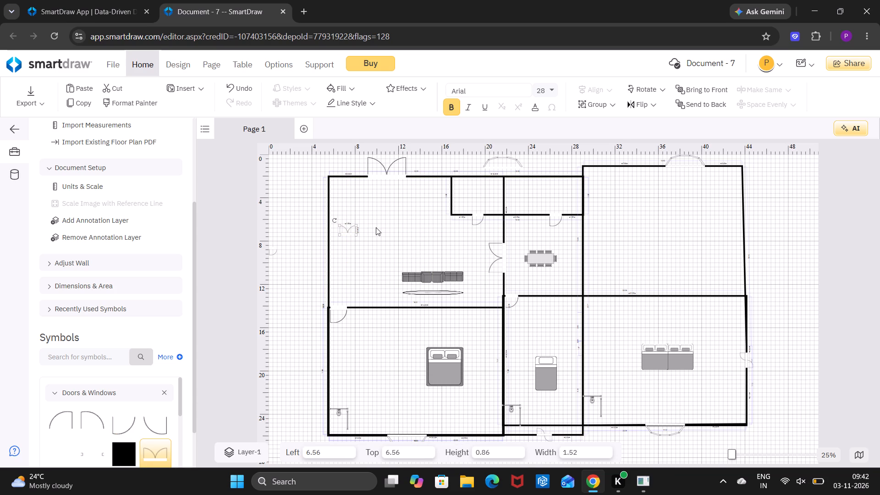
pyautogui.moveTo(376, 227); pyautogui.dragTo(370, 228, button='right')
pyautogui.click(352, 232)
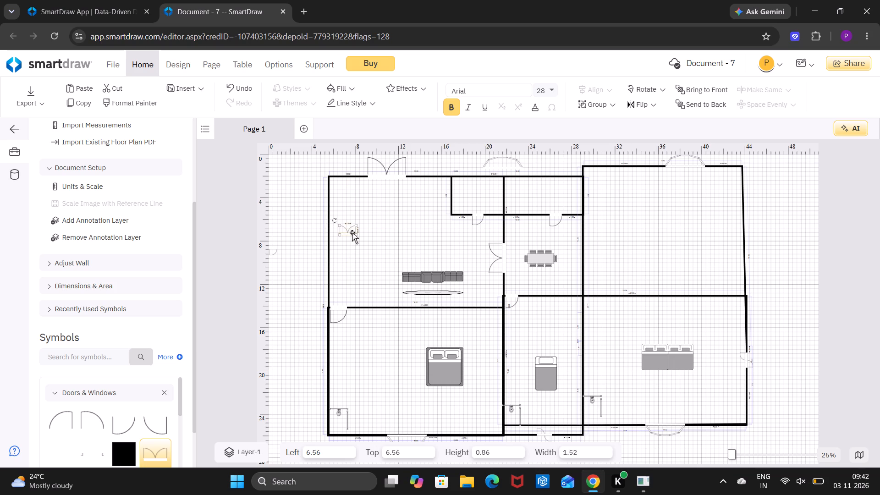
pyautogui.rightClick(352, 232)
pyautogui.click(352, 232)
pyautogui.moveTo(351, 232); pyautogui.dragTo(586, 250)
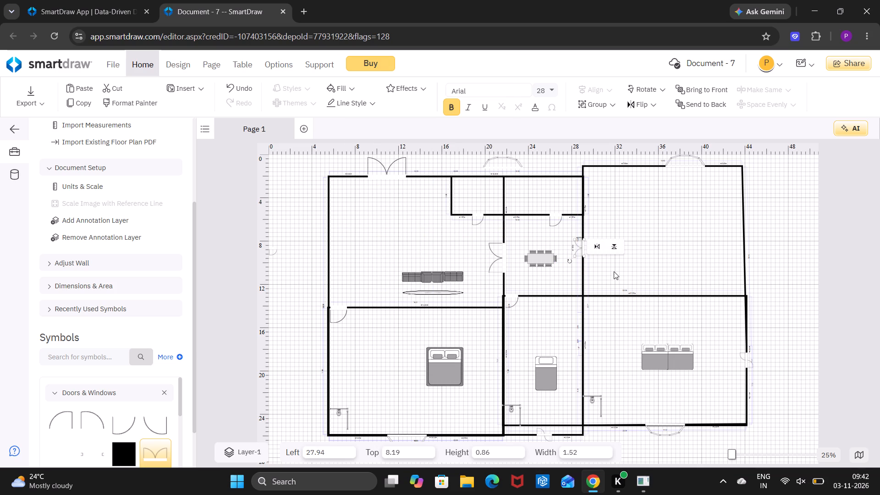
# Enlarge the double door in the dining room's right-hand wall to about 2.89 wide and 1.64 high.
pyautogui.moveTo(584, 257); pyautogui.dragTo(591, 258)
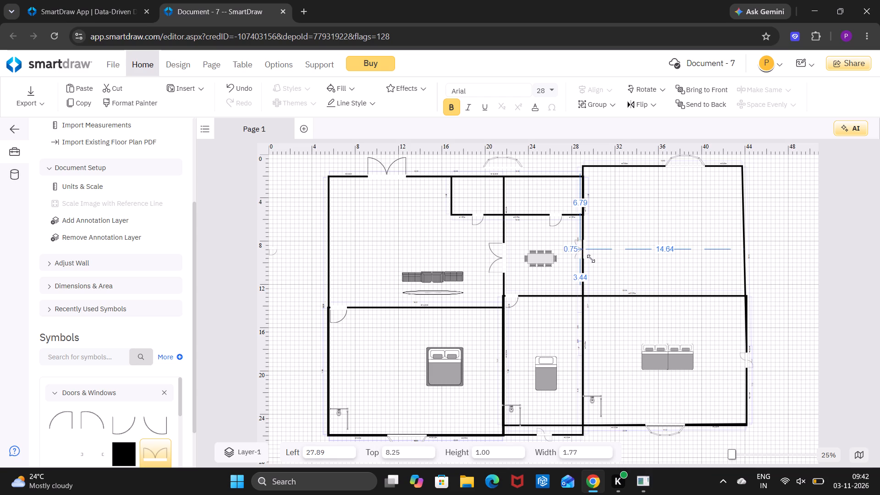
pyautogui.moveTo(591, 258); pyautogui.dragTo(600, 258)
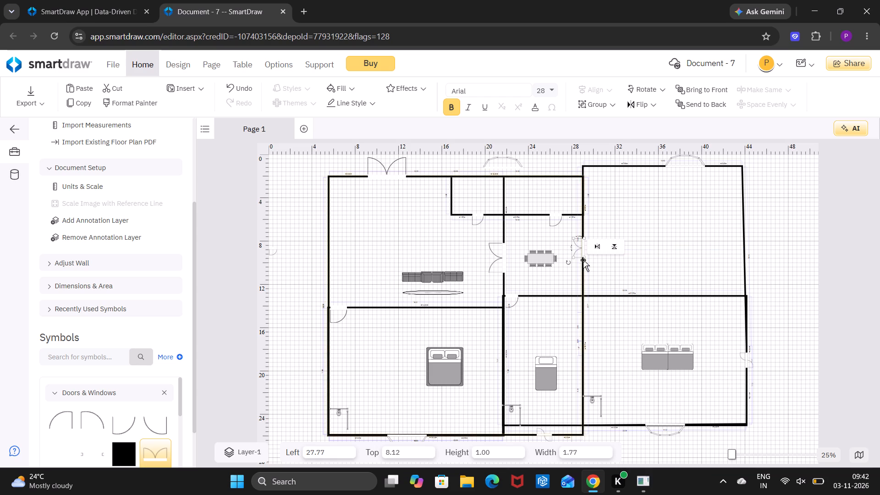
pyautogui.moveTo(584, 257); pyautogui.dragTo(580, 310)
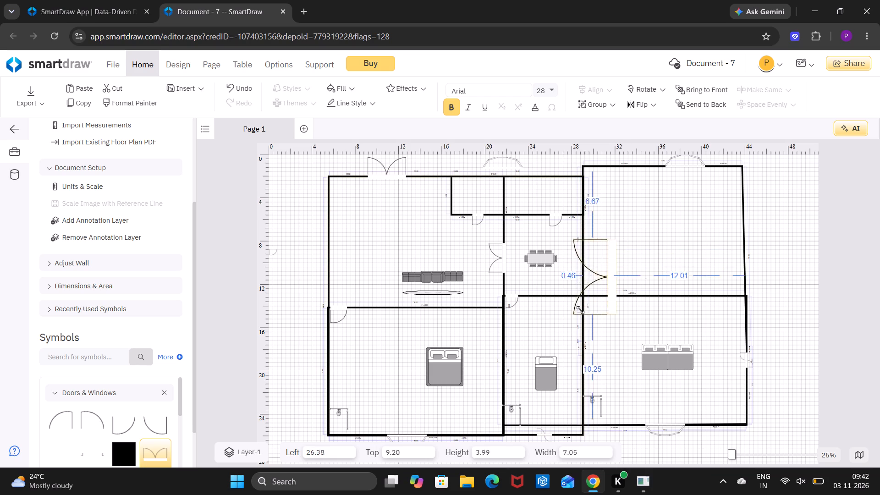
pyautogui.moveTo(580, 310); pyautogui.dragTo(571, 276)
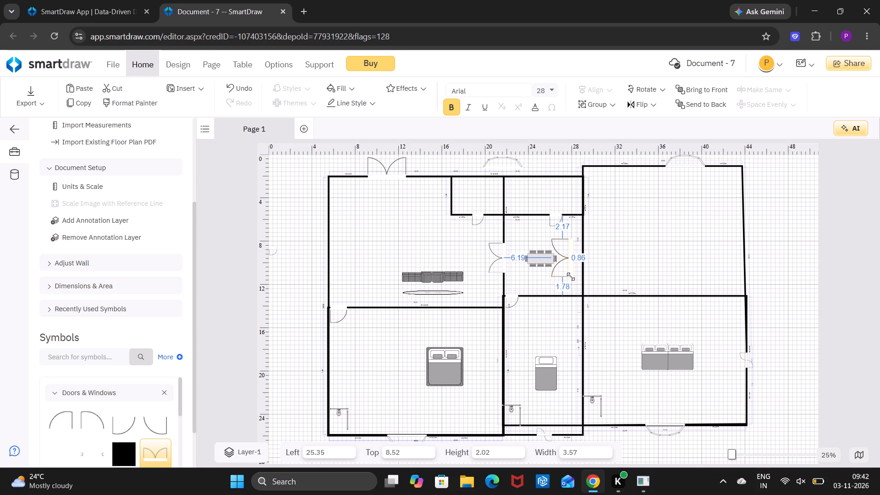
pyautogui.moveTo(571, 276); pyautogui.dragTo(561, 275)
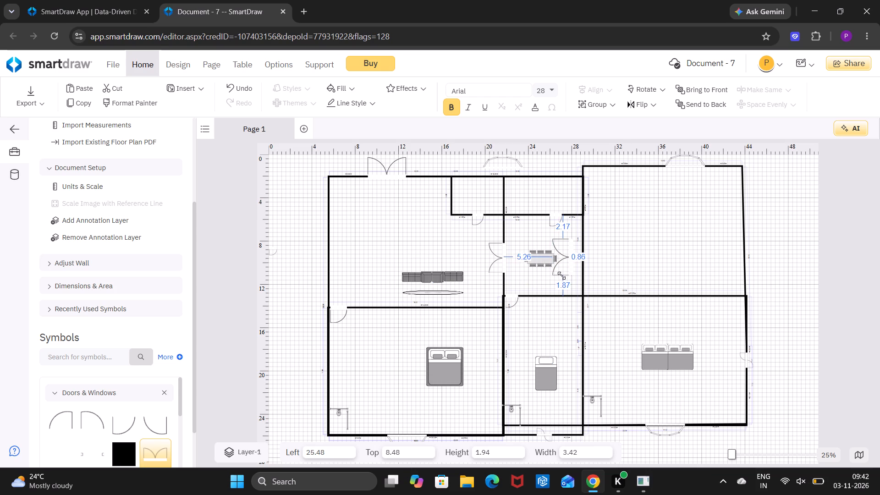
pyautogui.moveTo(561, 275); pyautogui.dragTo(573, 269)
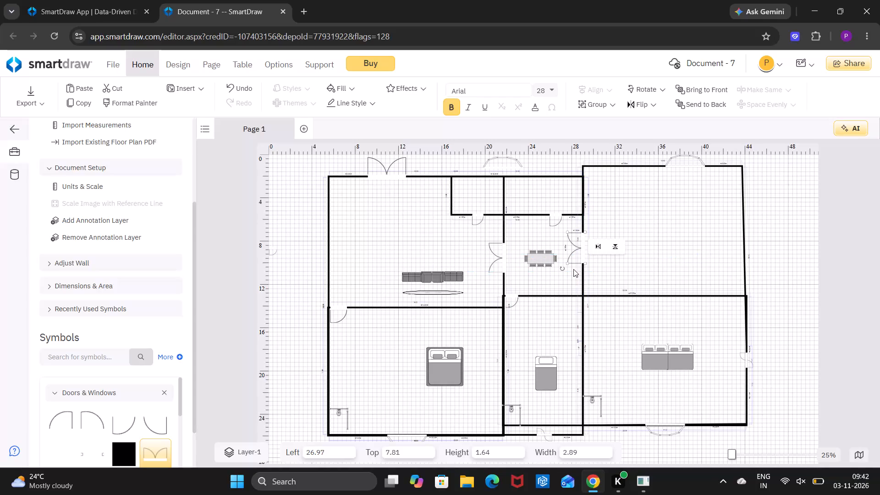
# Slide the double door down the dining room's right-hand wall to about 8.50 from the top.
pyautogui.moveTo(581, 250); pyautogui.dragTo(581, 253)
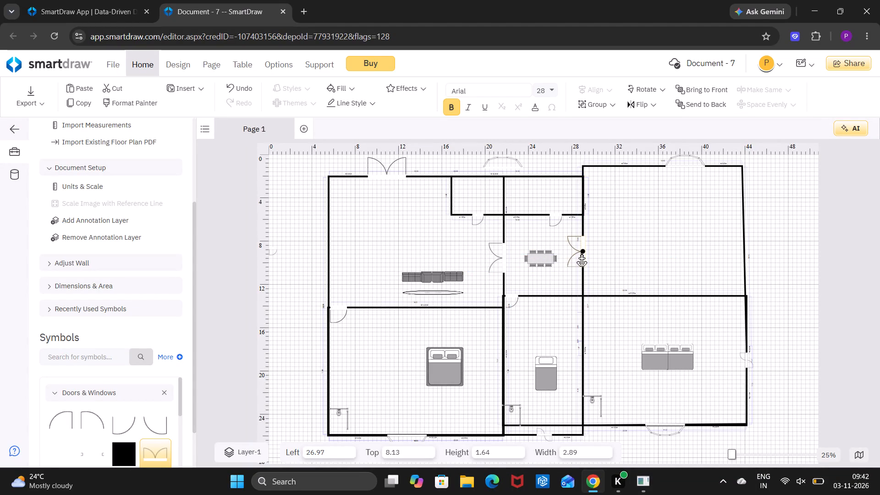
pyautogui.moveTo(581, 253); pyautogui.dragTo(583, 258)
pyautogui.click(621, 231)
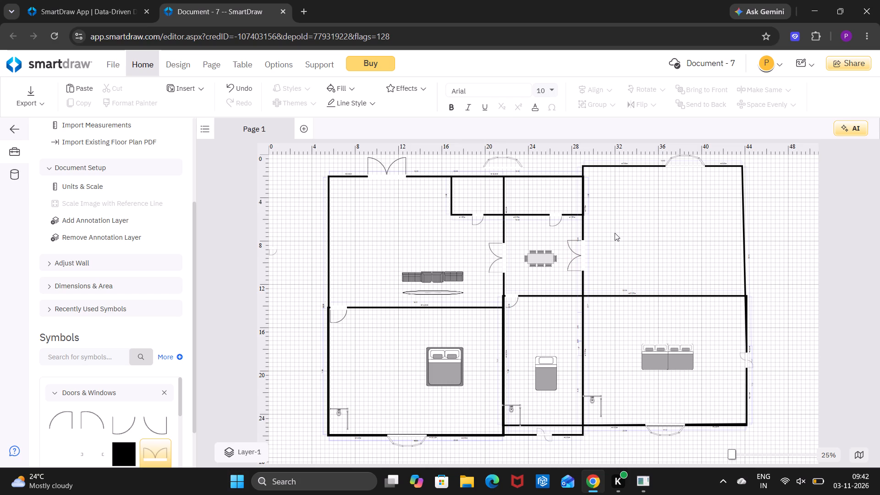
# Flip the double door in the dining room's right-hand wall so it swings into the large empty room.
pyautogui.click(578, 254)
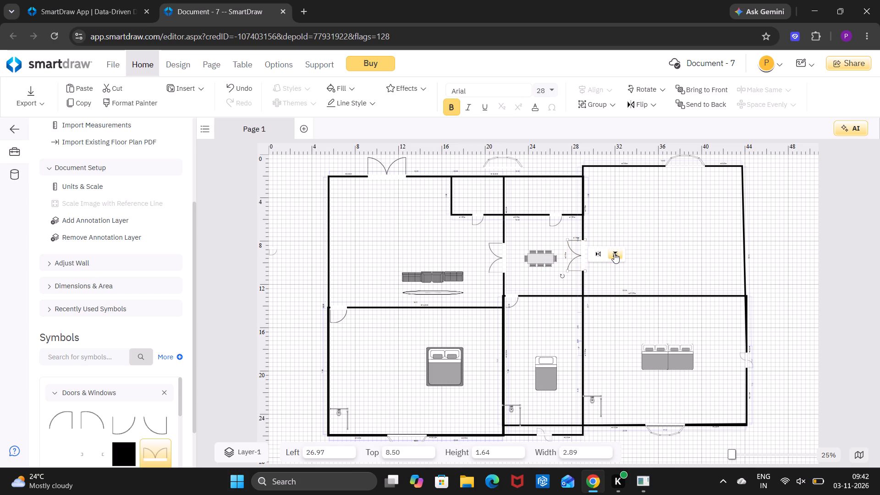
pyautogui.click(614, 253)
pyautogui.click(614, 253)
pyautogui.click(598, 257)
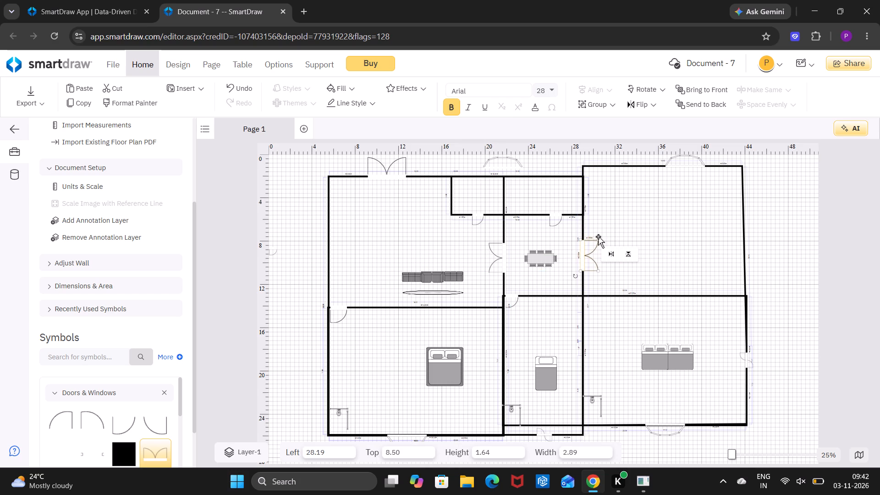
pyautogui.click(615, 211)
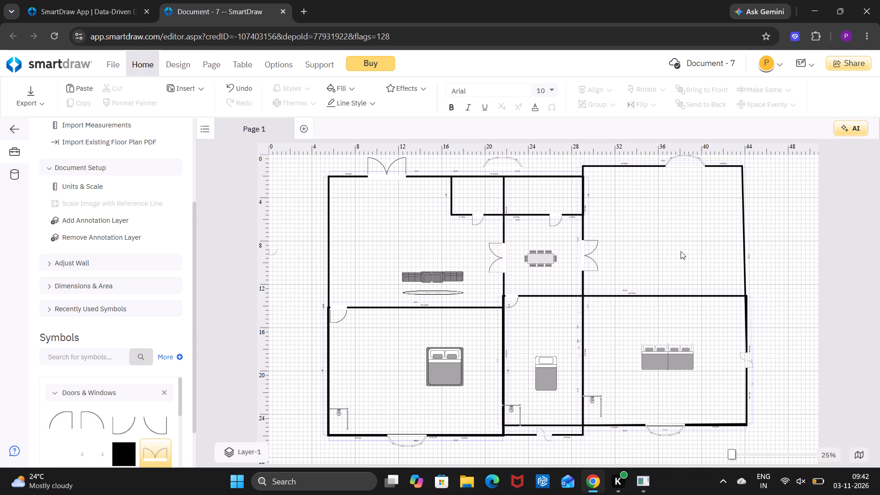
pyautogui.click(685, 227)
# Add the S-shaped door symbol and place it in the outer right wall of the large empty room, about 7.02 from the top.
pyautogui.scroll(-1, 128, 402)
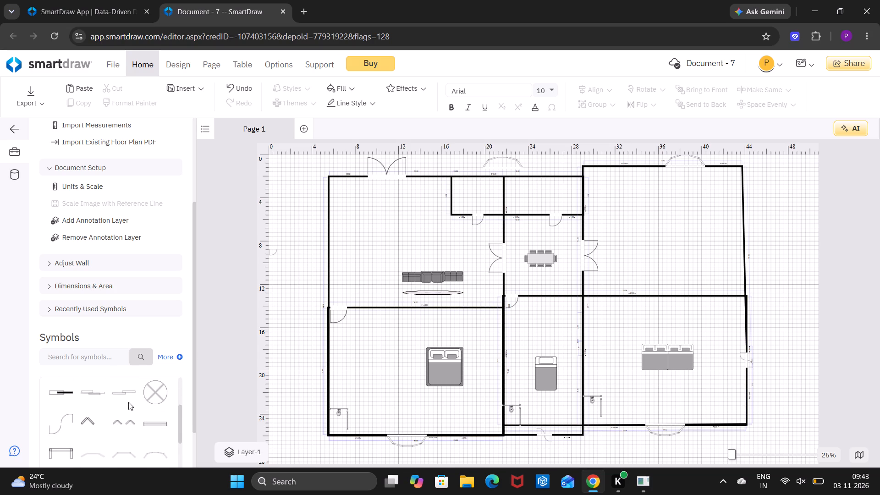
pyautogui.scroll(-2, 128, 402)
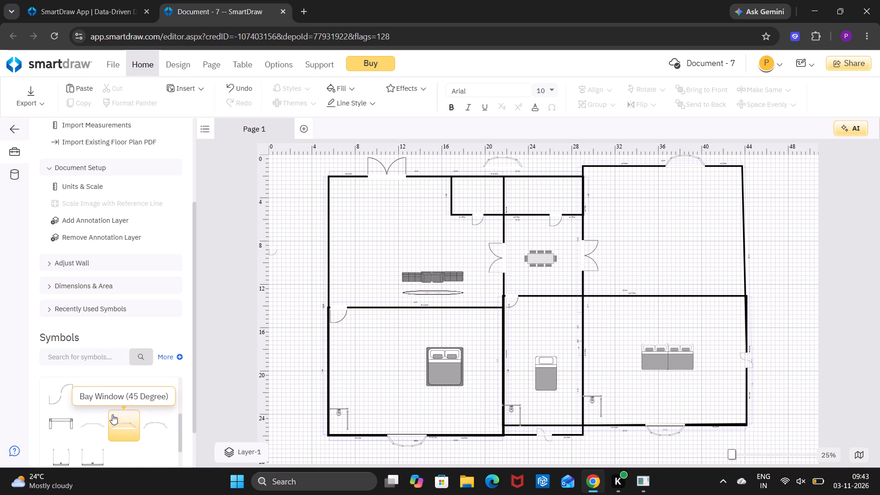
pyautogui.click(60, 404)
pyautogui.doubleClick(60, 404)
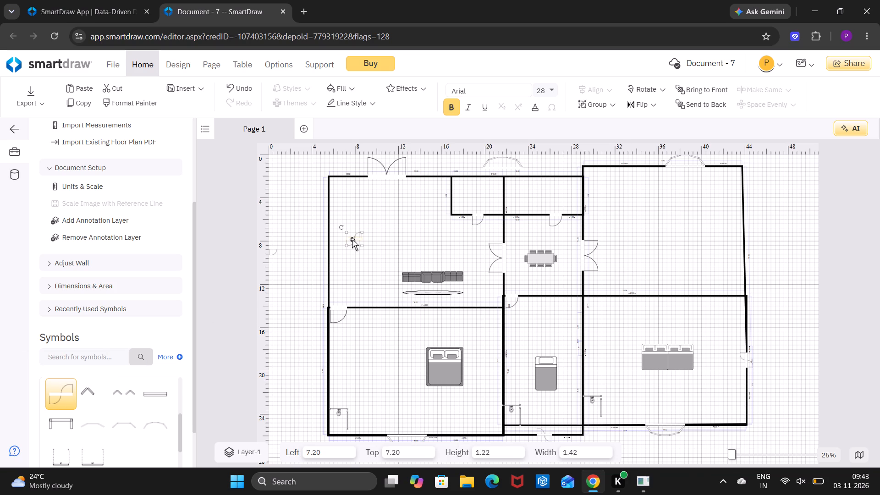
pyautogui.moveTo(352, 238); pyautogui.dragTo(759, 236)
pyautogui.moveTo(762, 237); pyautogui.dragTo(759, 237)
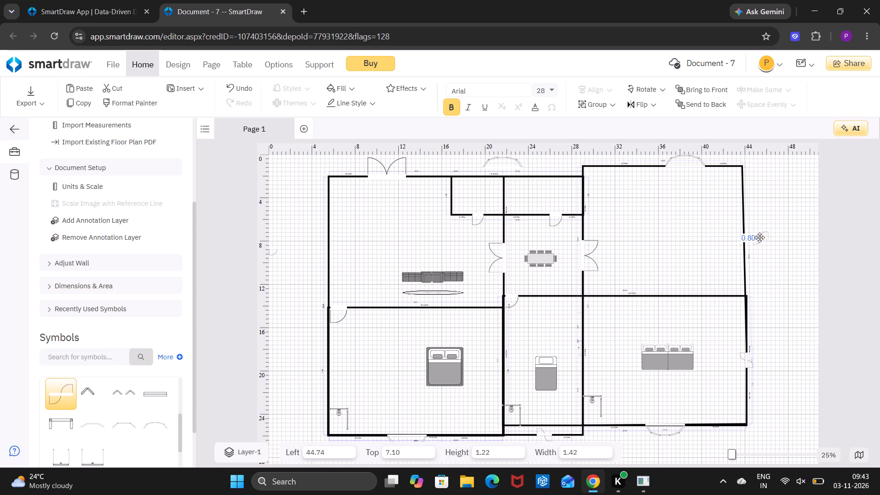
pyautogui.moveTo(759, 237); pyautogui.dragTo(742, 237)
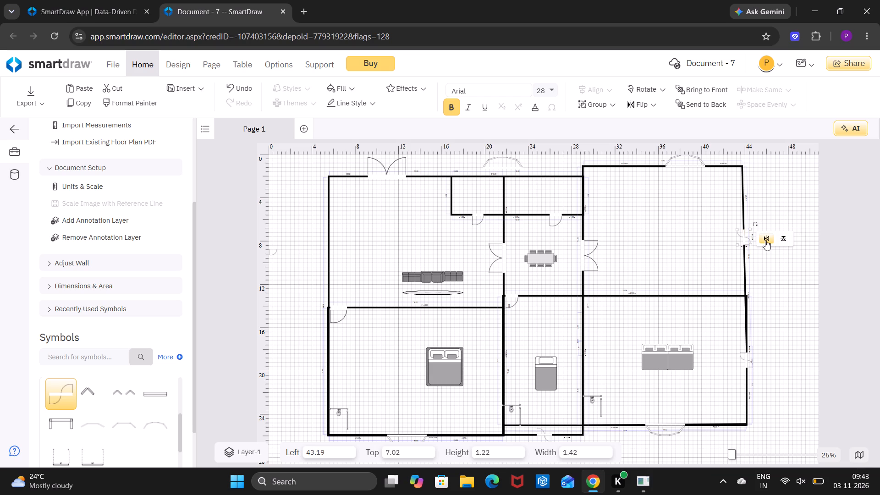
pyautogui.click(765, 240)
pyautogui.click(765, 240)
pyautogui.click(773, 193)
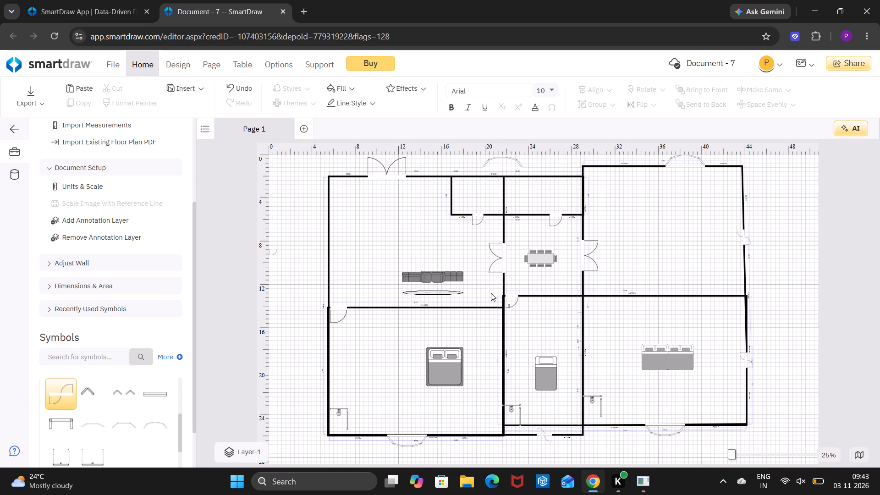
# Adjust the lower-left corner of the tall right-hand wall outline to bring its overall height to about 23.68.
pyautogui.click(598, 426)
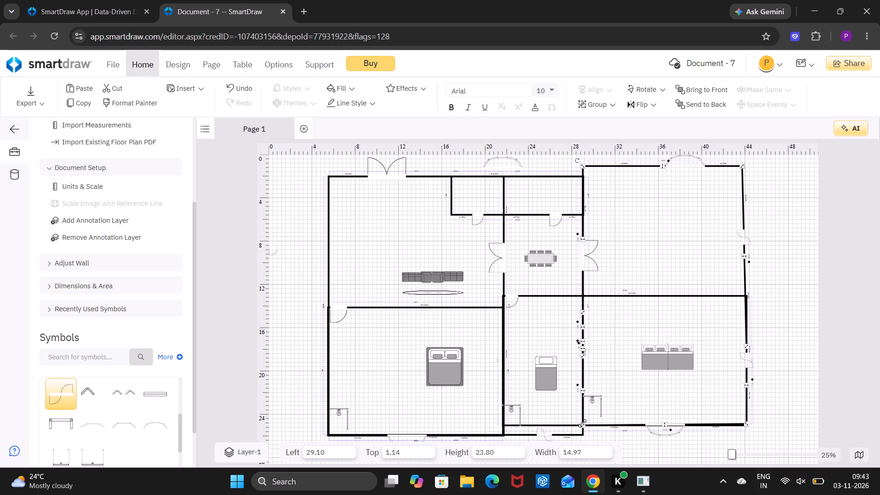
pyautogui.moveTo(582, 423); pyautogui.dragTo(582, 429)
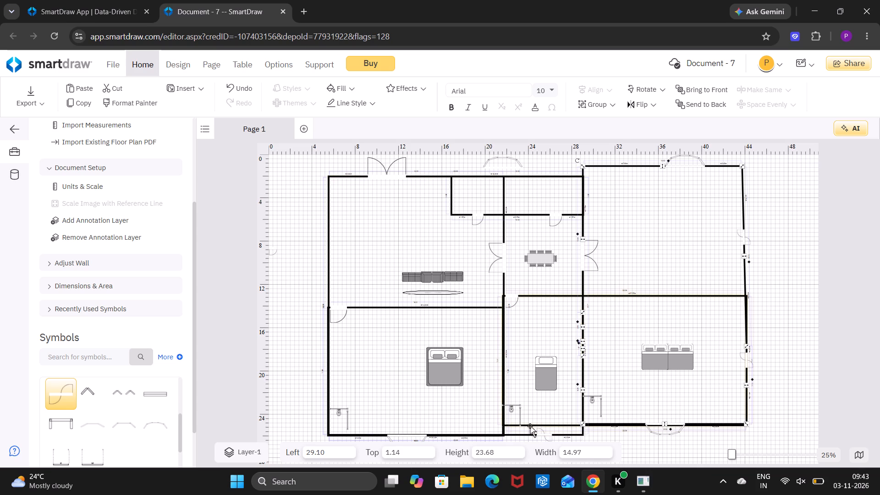
# Move the lower wall of the 22.36-wide outline down level with the left bedroom's lower wall, making the outline about 12.67 high.
pyautogui.click(530, 426)
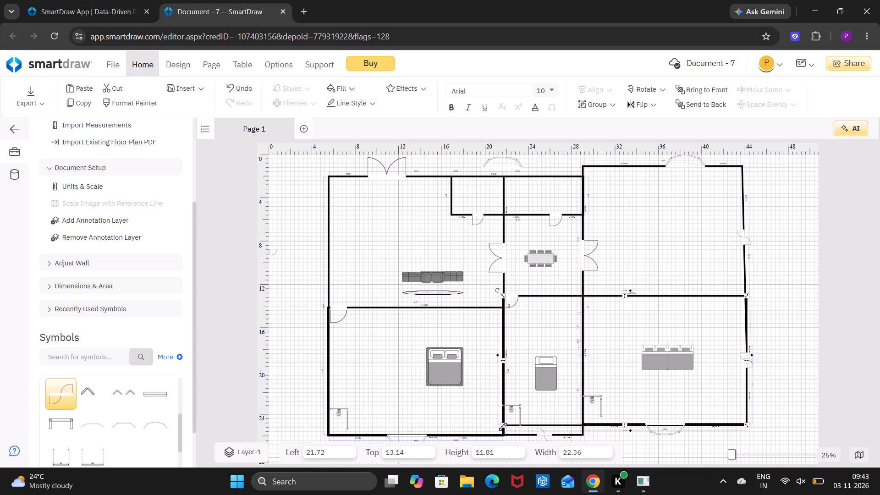
pyautogui.click(501, 426)
pyautogui.moveTo(622, 426); pyautogui.dragTo(623, 470)
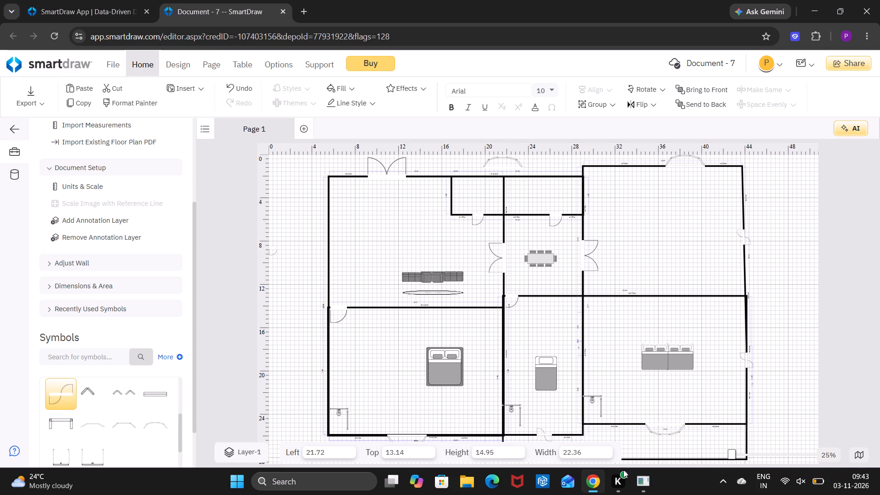
pyautogui.moveTo(623, 470); pyautogui.dragTo(596, 365)
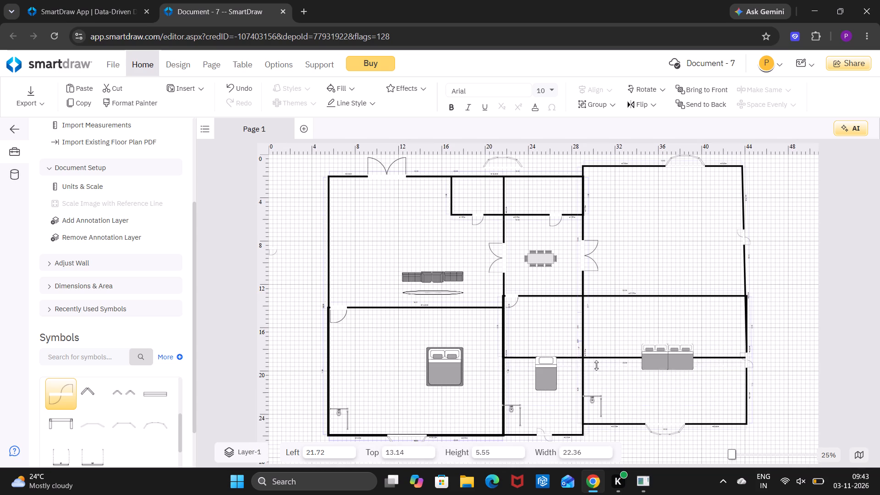
pyautogui.moveTo(596, 365); pyautogui.dragTo(599, 396)
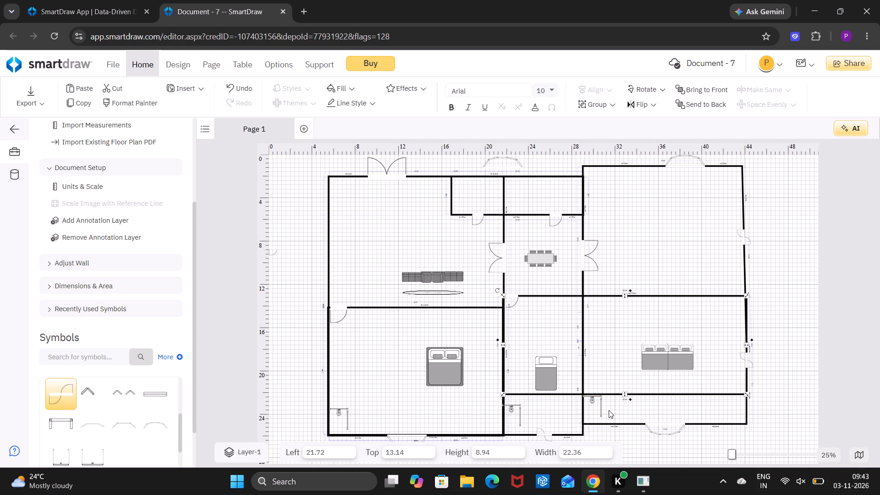
pyautogui.moveTo(623, 393); pyautogui.dragTo(623, 402)
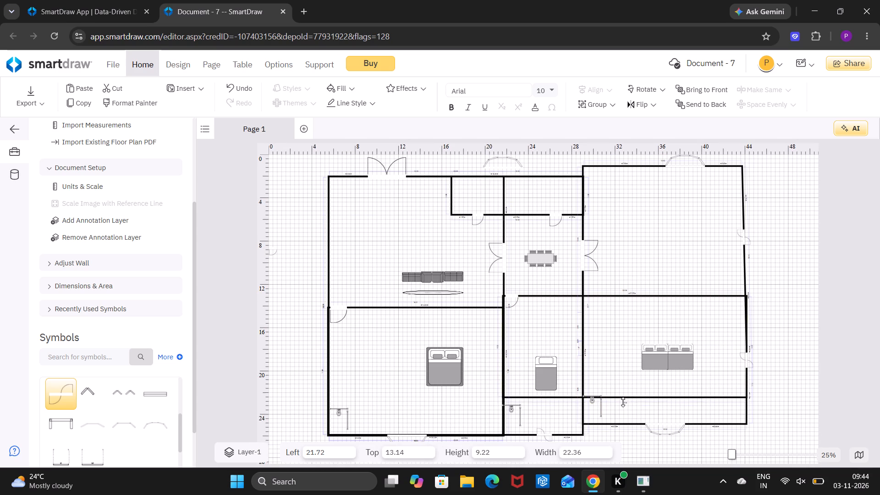
pyautogui.moveTo(623, 402); pyautogui.dragTo(618, 432)
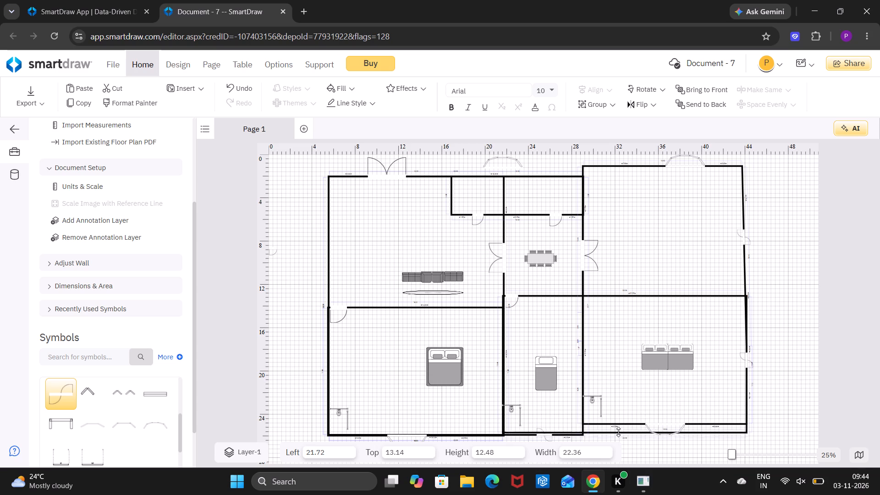
pyautogui.moveTo(618, 432); pyautogui.dragTo(618, 434)
pyautogui.click(618, 434)
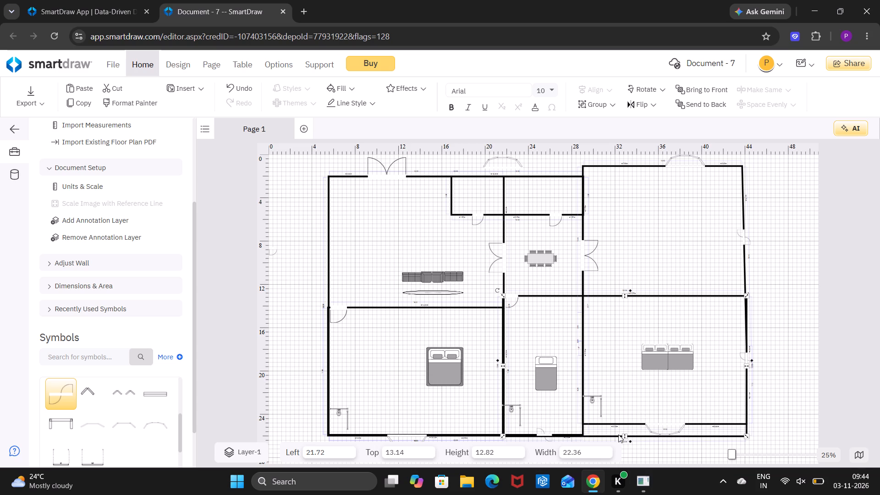
pyautogui.click(626, 435)
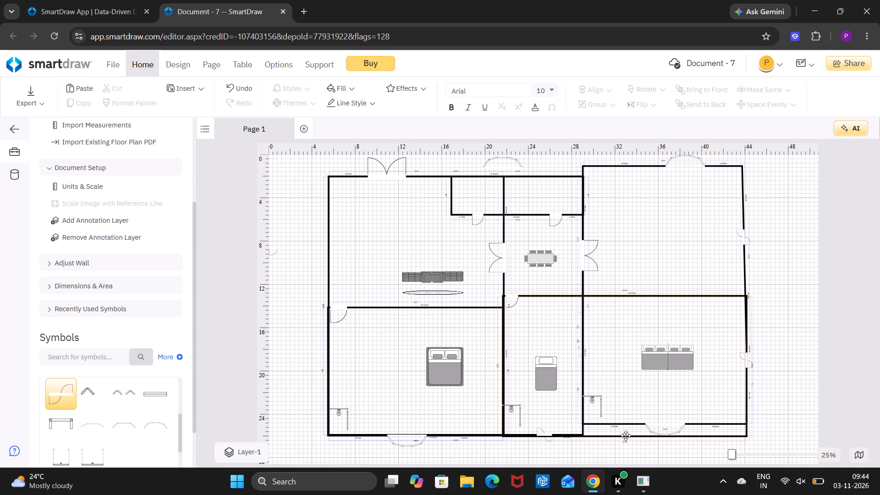
pyautogui.rightClick(626, 435)
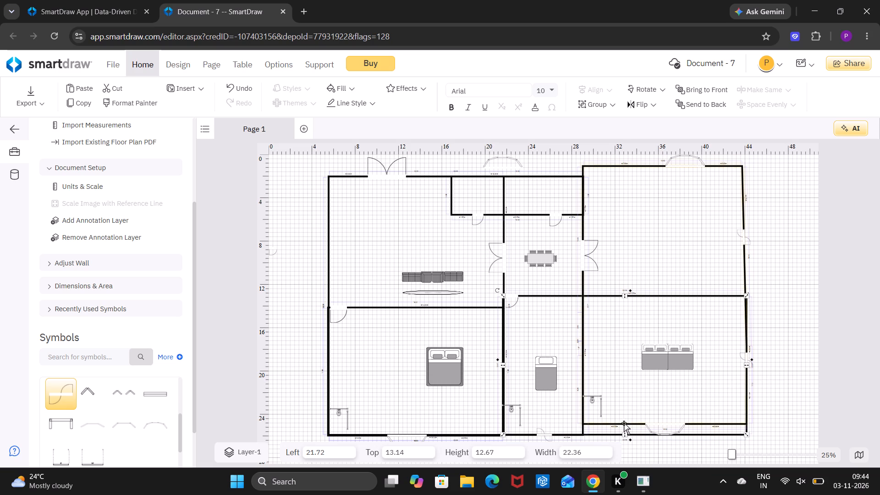
# Lower the bottom wall of the tall right-hand outline onto the adjoining lower wall line, making the outline about 24.57 high.
pyautogui.click(626, 423)
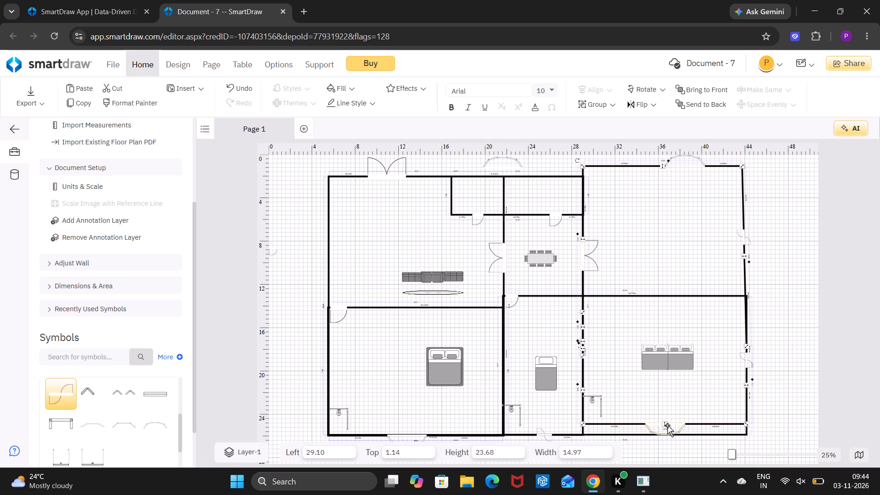
pyautogui.moveTo(665, 424); pyautogui.dragTo(665, 434)
pyautogui.click(780, 374)
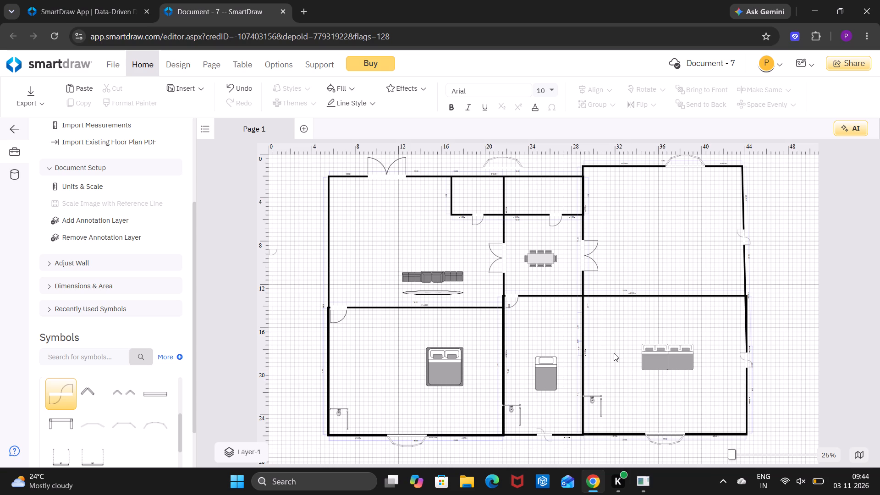
# Move the loose bow window into the top wall above the two small rooms, at about 19.96 from left and 1.01 from top.
pyautogui.hscroll(1, 647, 324)
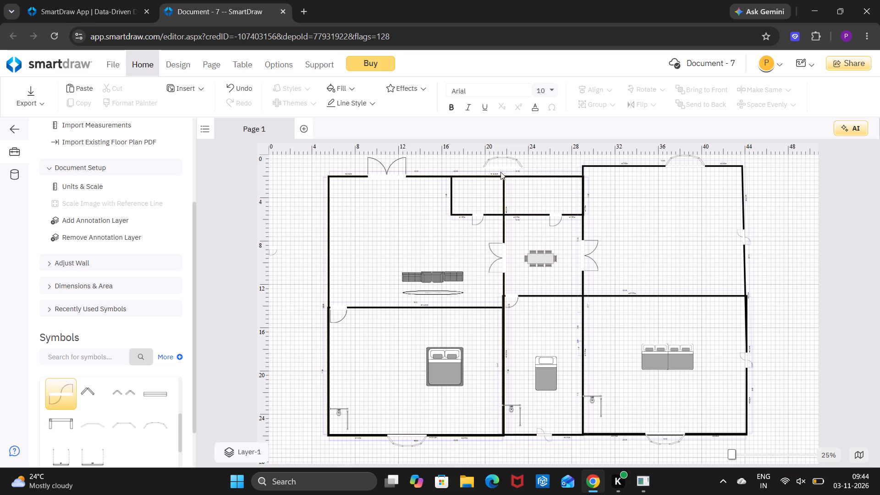
pyautogui.moveTo(500, 166); pyautogui.dragTo(500, 170)
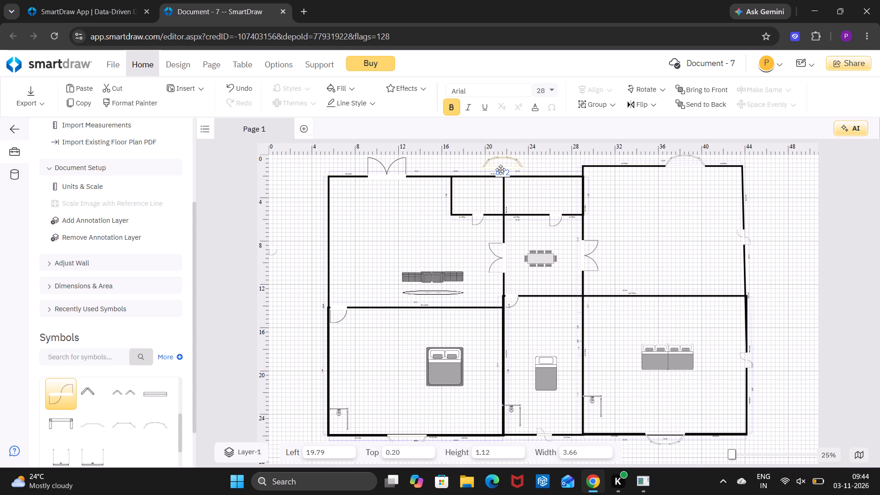
pyautogui.moveTo(500, 170); pyautogui.dragTo(502, 172)
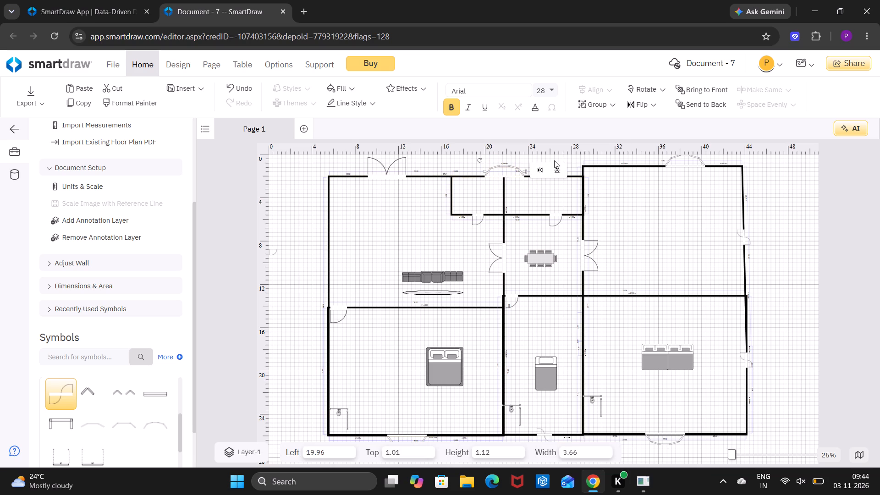
pyautogui.click(585, 156)
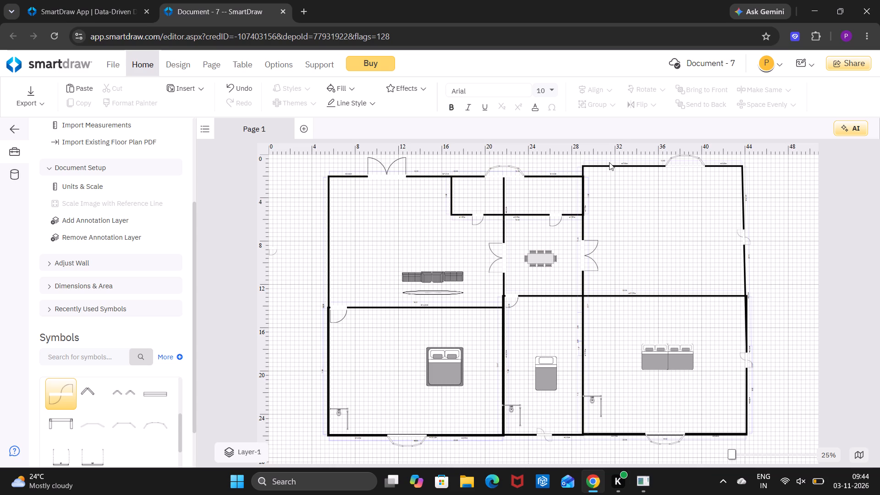
# Lower the top wall of the large right-hand room to line up with the top wall of the adjoining rooms.
pyautogui.click(581, 165)
pyautogui.click(602, 166)
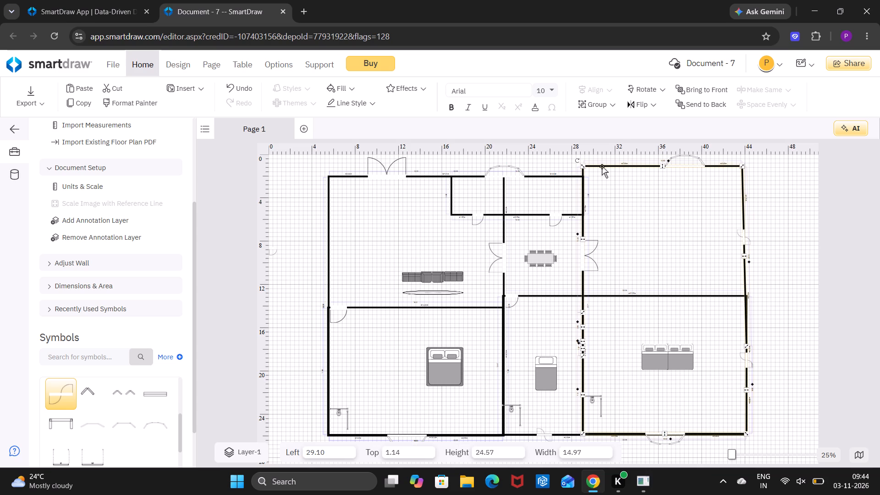
pyautogui.moveTo(661, 166); pyautogui.dragTo(663, 174)
pyautogui.click(780, 181)
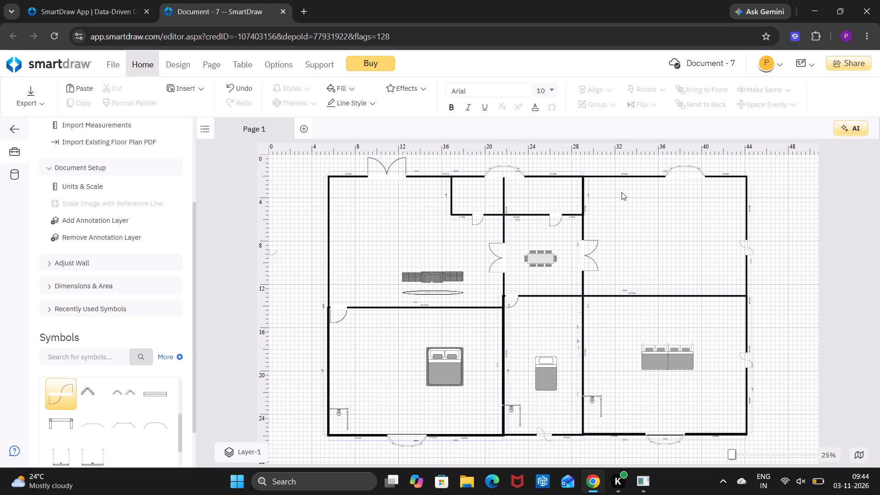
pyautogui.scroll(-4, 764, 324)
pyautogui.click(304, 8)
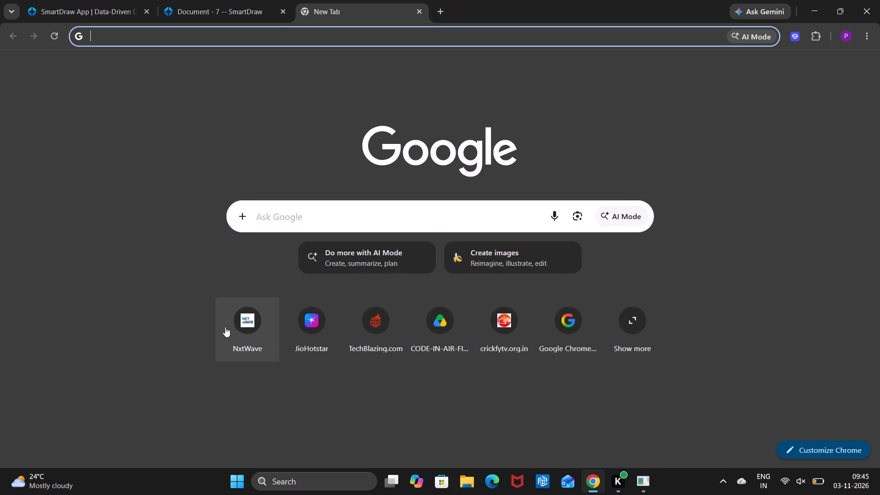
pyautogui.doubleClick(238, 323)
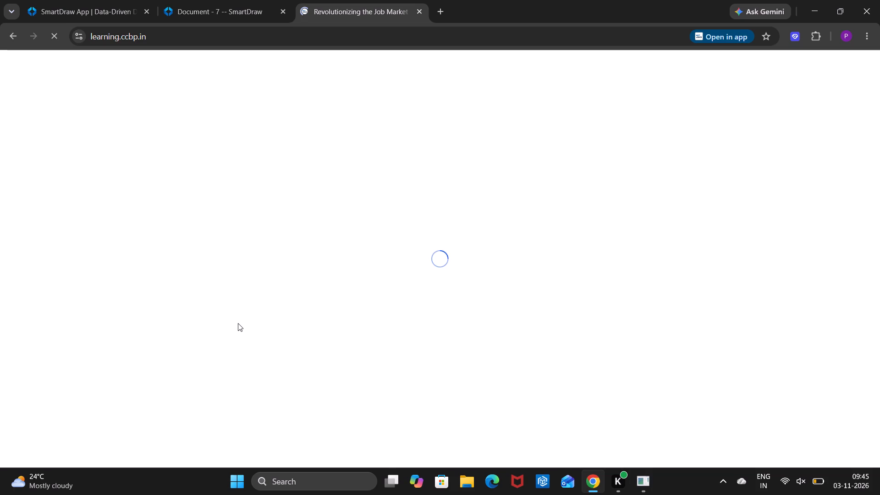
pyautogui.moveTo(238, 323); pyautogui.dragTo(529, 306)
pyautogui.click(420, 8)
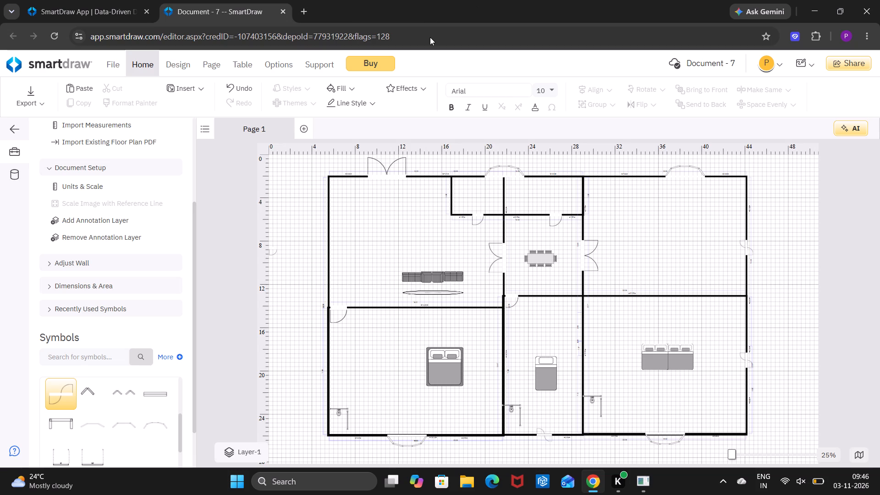
# Switch to a new browser tab and open the NxtWave learning portal from the shortcuts.
pyautogui.click(305, 14)
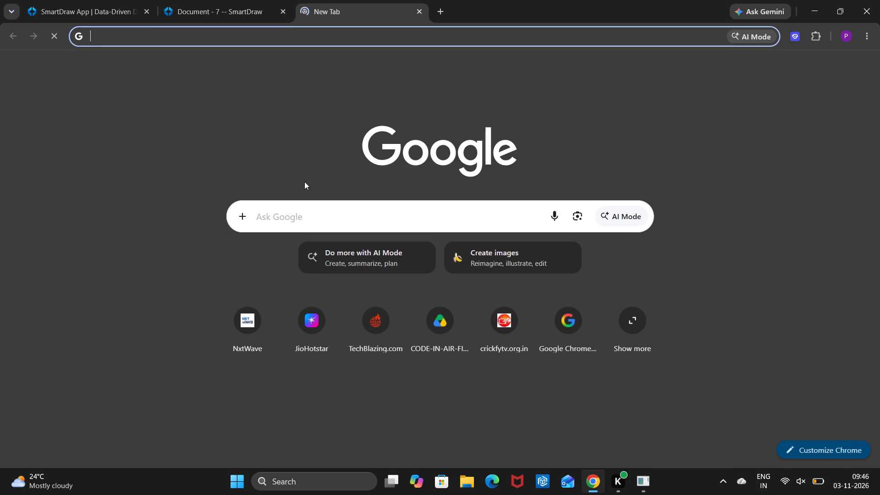
pyautogui.click(317, 223)
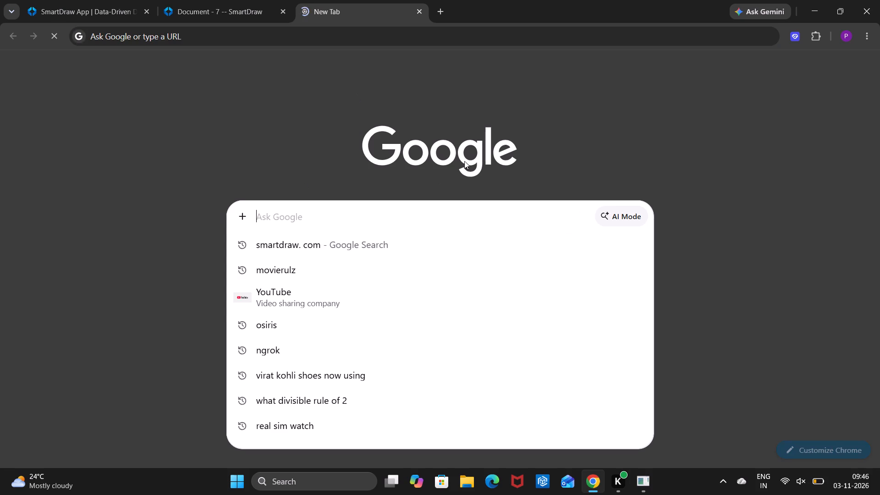
pyautogui.click(604, 123)
pyautogui.click(253, 319)
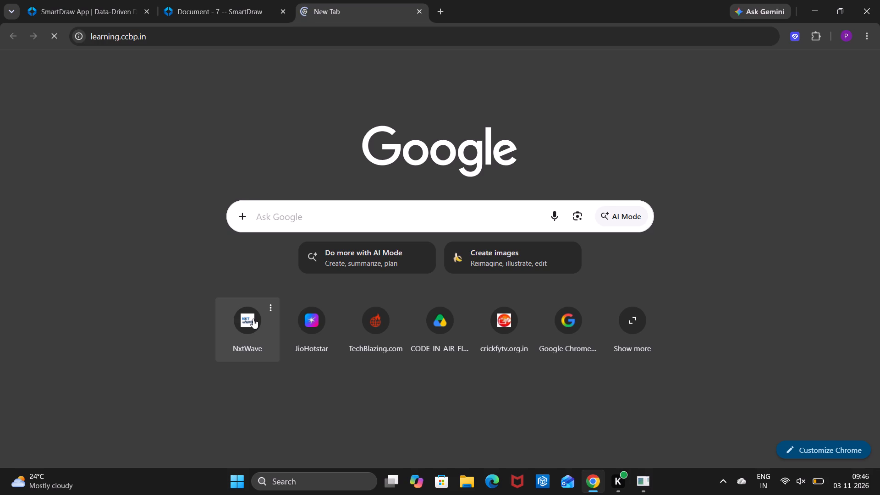
pyautogui.click(253, 319)
pyautogui.press('Left')
pyautogui.click(253, 319)
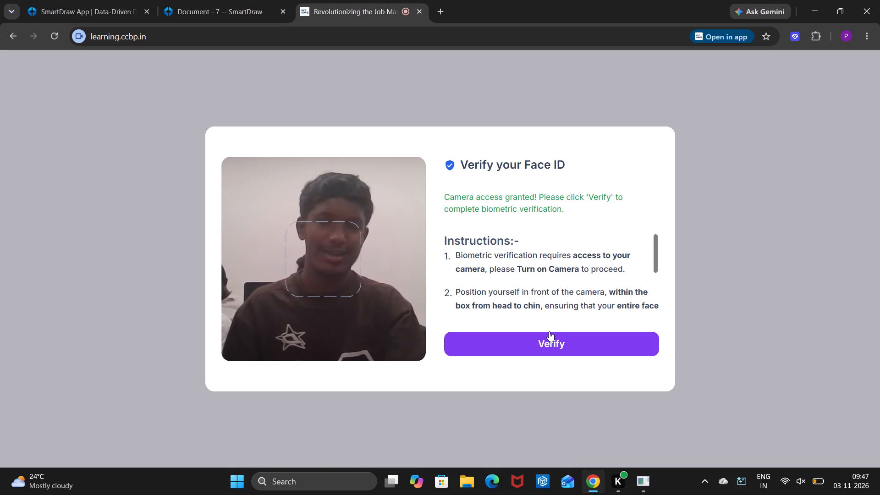
# Complete the Face ID verification on the learning portal and view the day's class schedule.
pyautogui.click(546, 343)
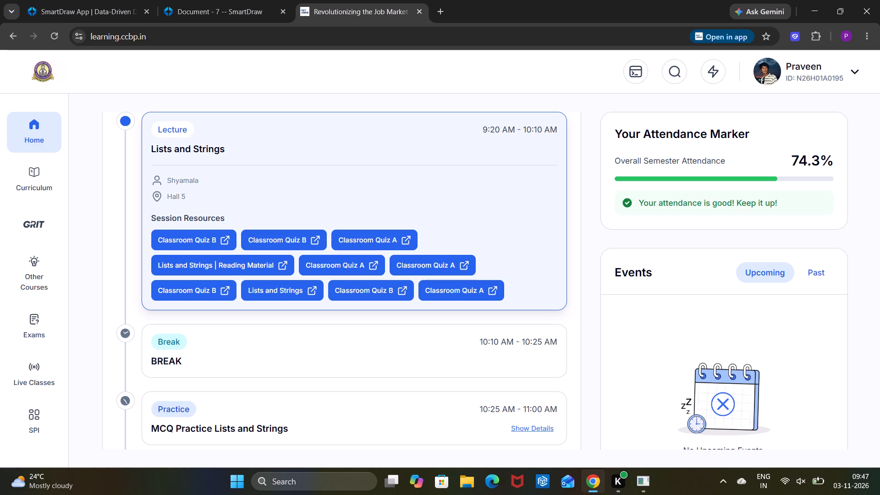
pyautogui.scroll(-1, 546, 343)
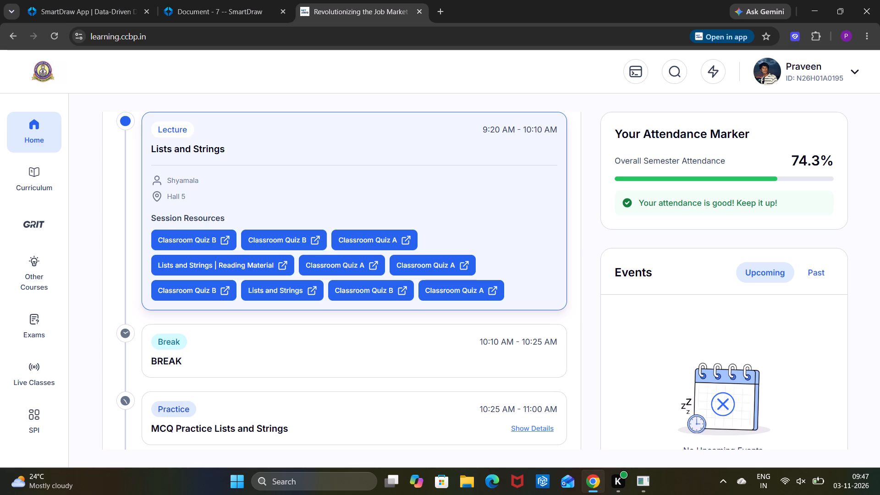